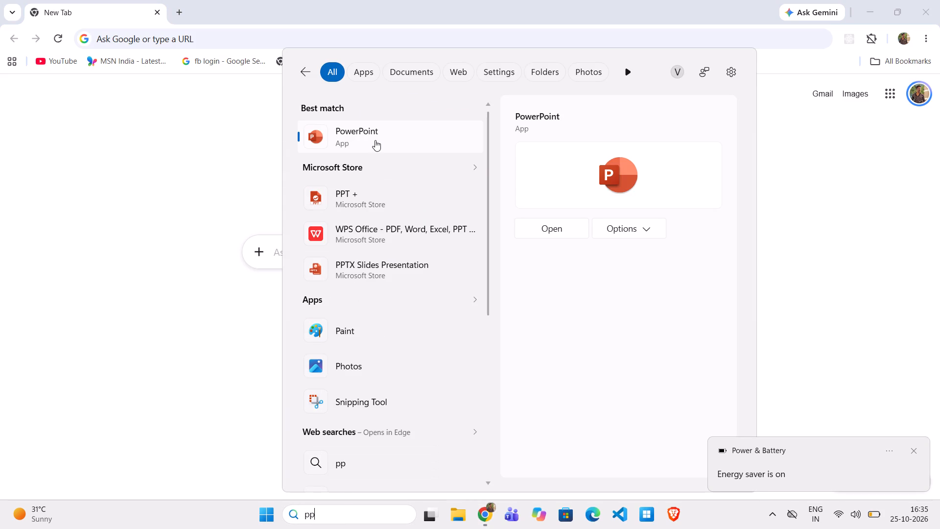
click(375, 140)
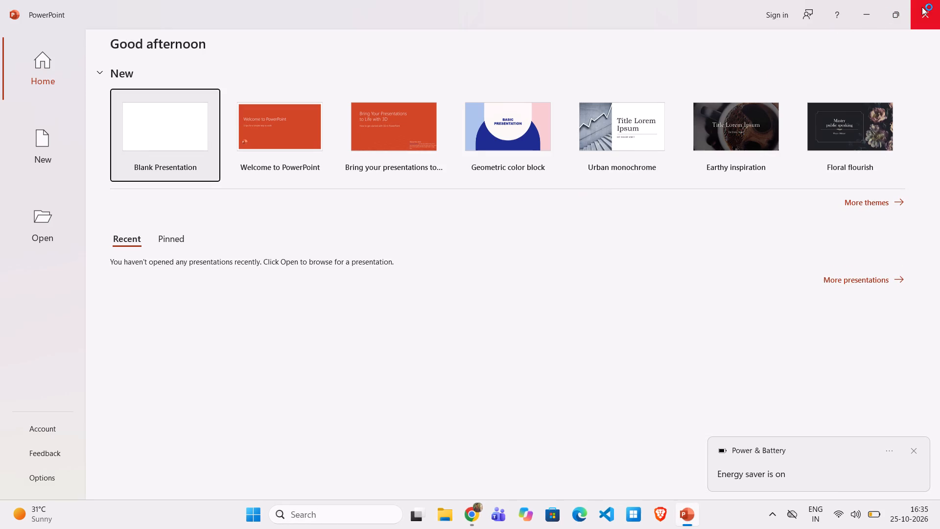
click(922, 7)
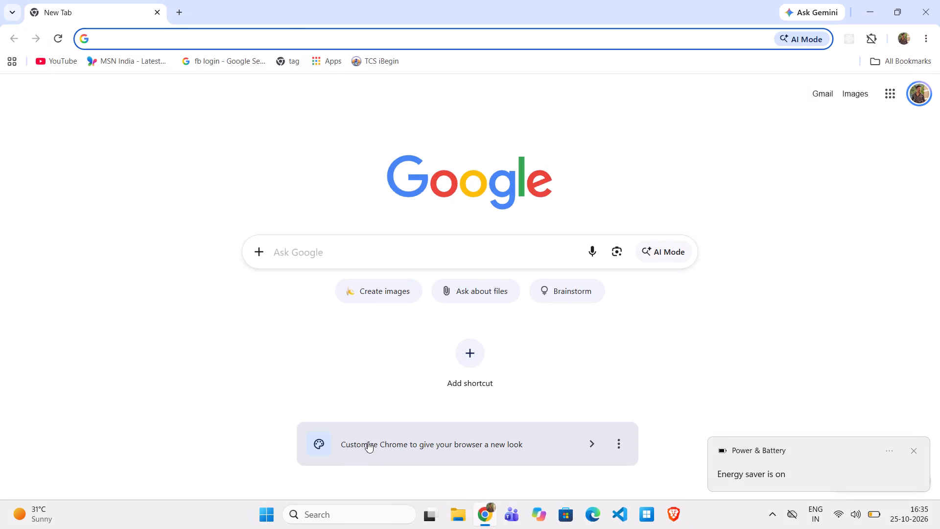
Find Power BI Desktop through the Windows search and launch it.
click(335, 513)
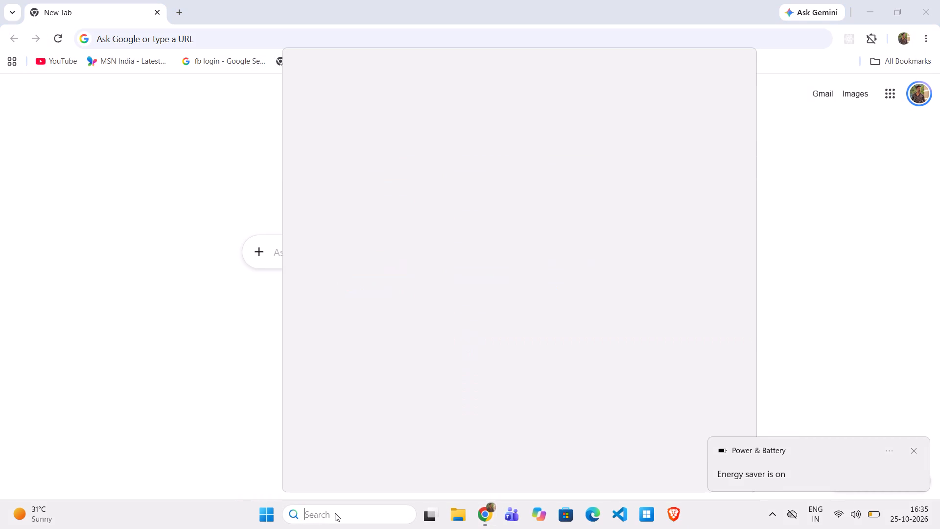
key(n)
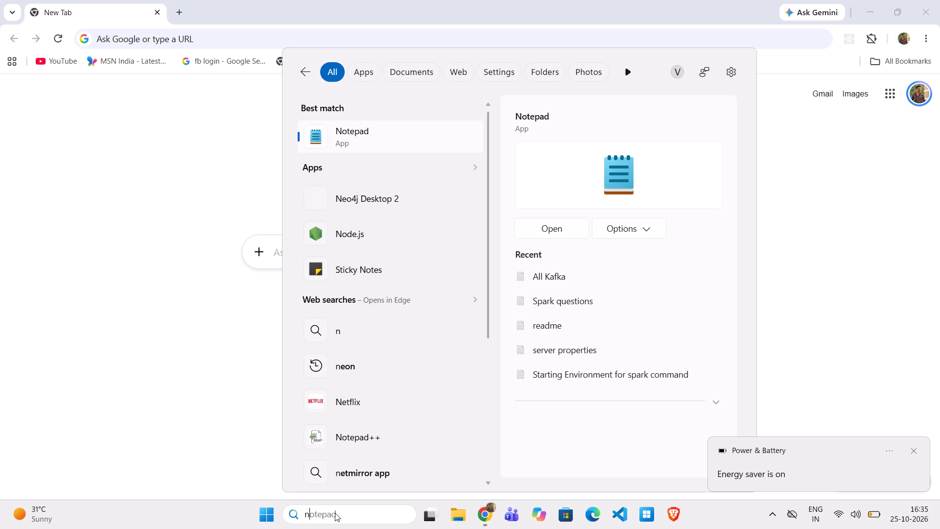
key(BackSpace)
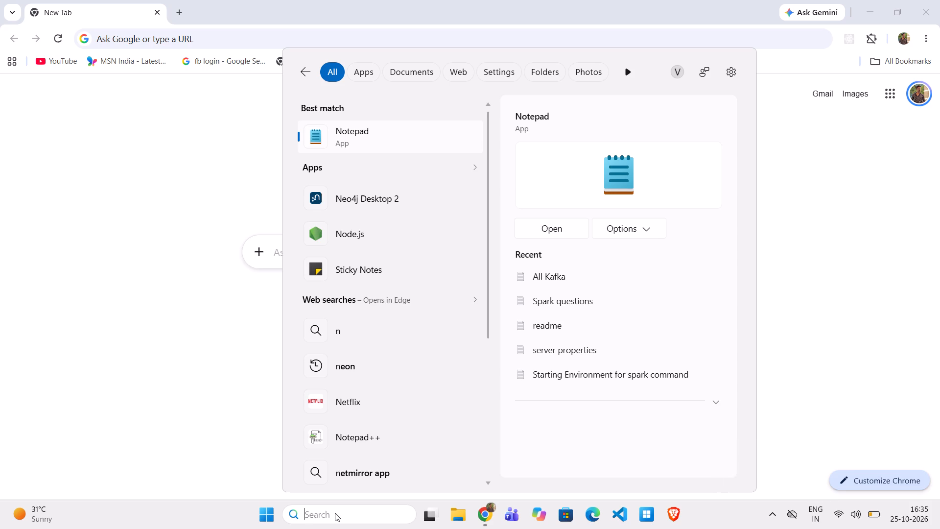
text(po)
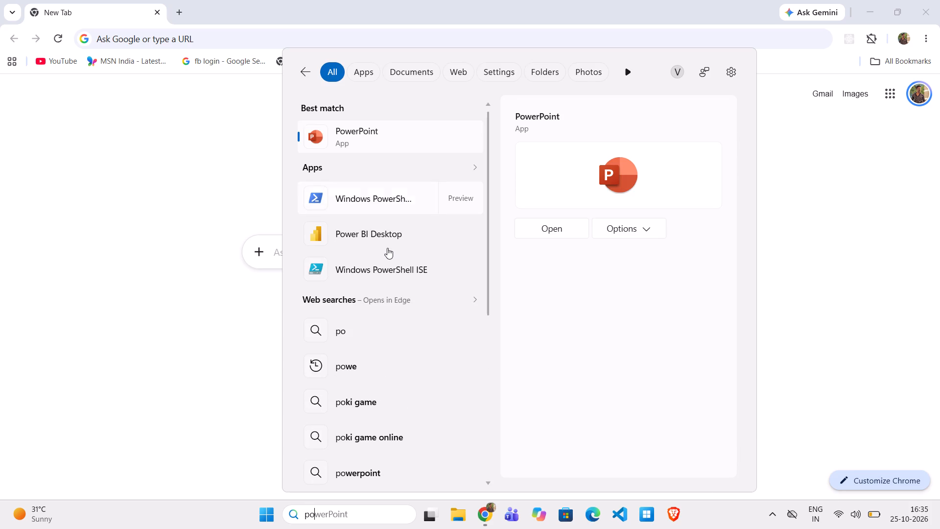
click(387, 248)
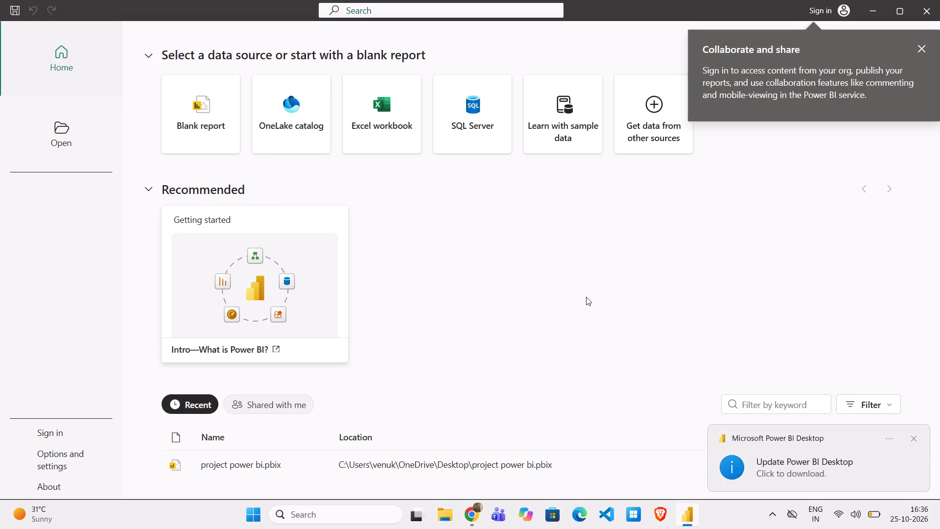
Create a new blank report in Power BI Desktop.
click(211, 105)
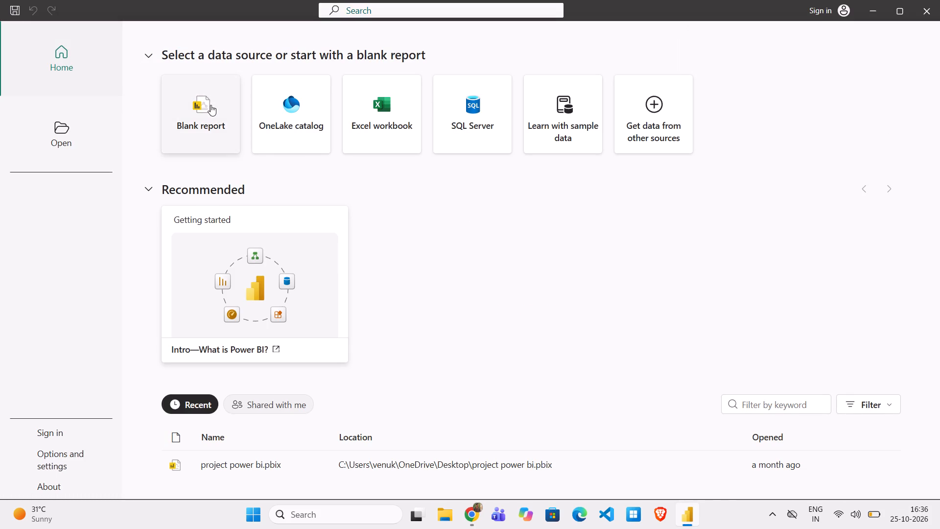
click(207, 117)
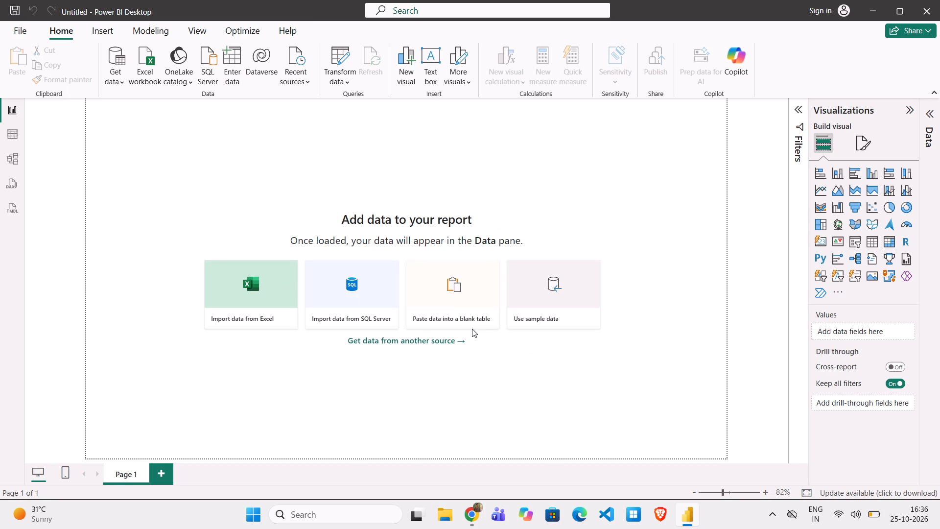
Import the Excel workbook CustomerRiskBlend.xlsx from the alteryx datasets folder on the Desktop.
click(261, 297)
click(140, 55)
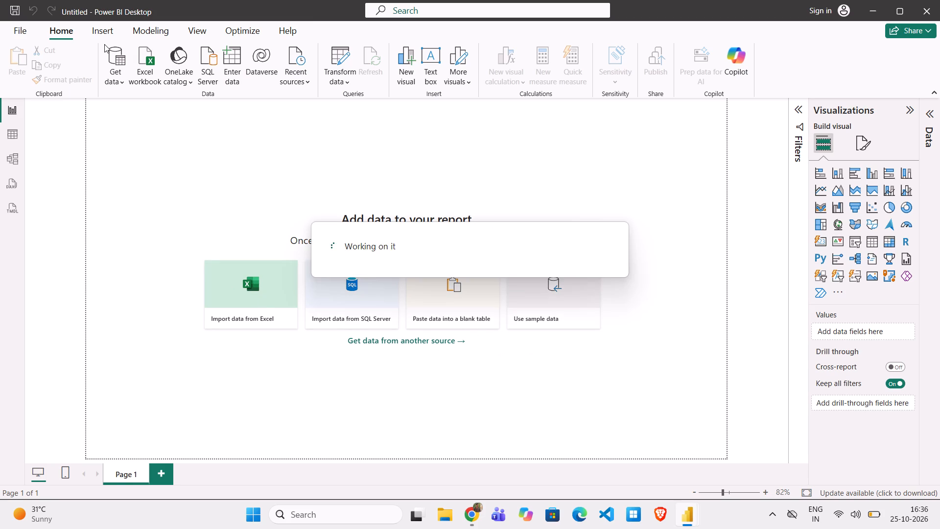
click(97, 26)
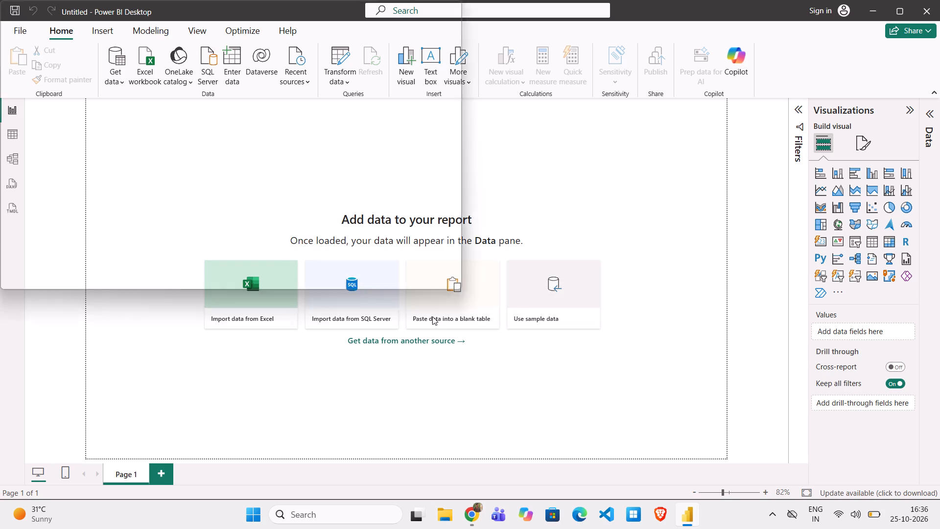
scroll(234, 157, down, 3)
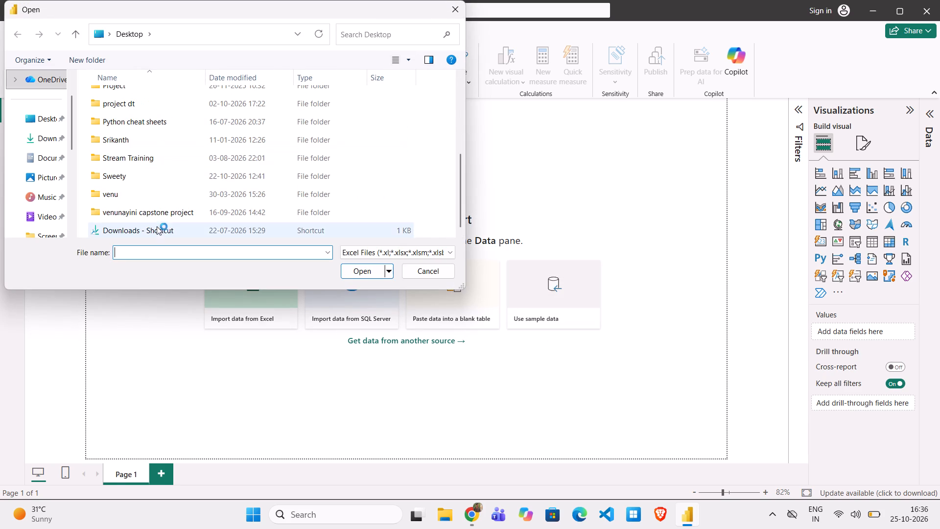
scroll(140, 190, up, 2)
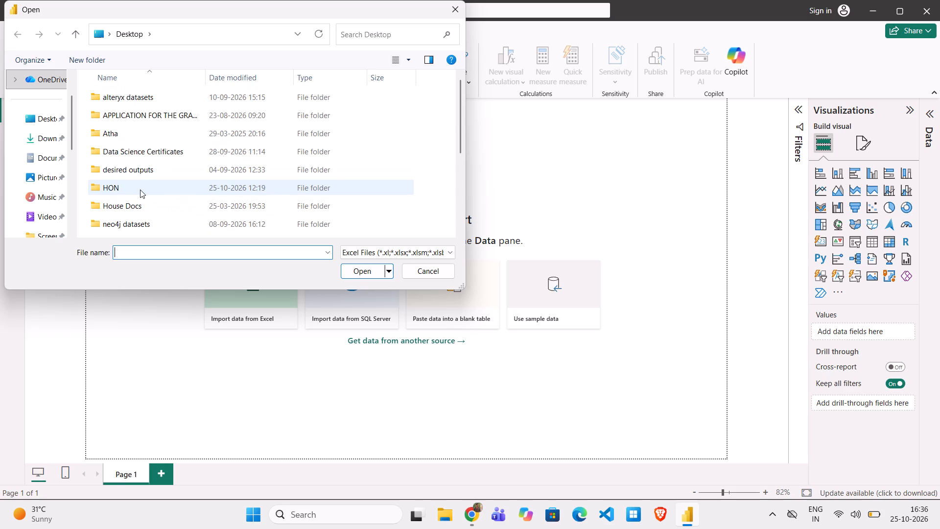
scroll(130, 214, down, 1)
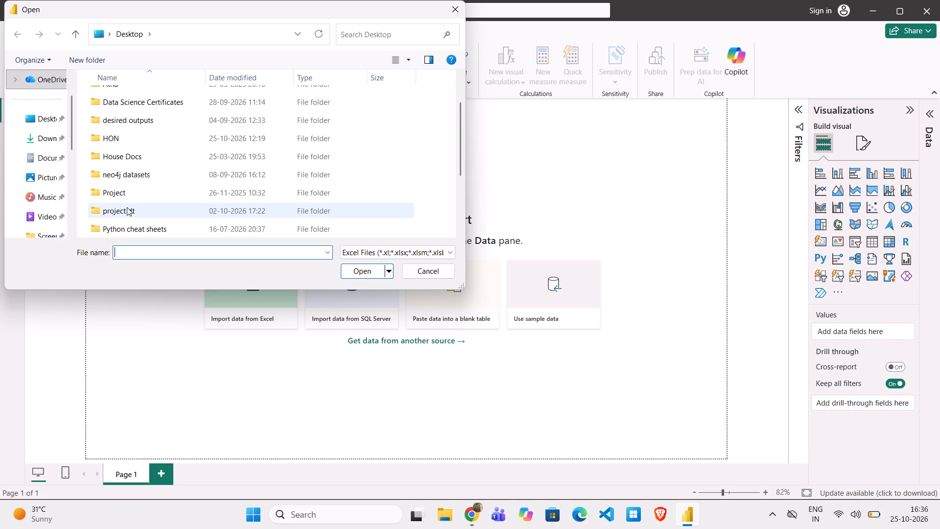
double_click(127, 210)
click(21, 36)
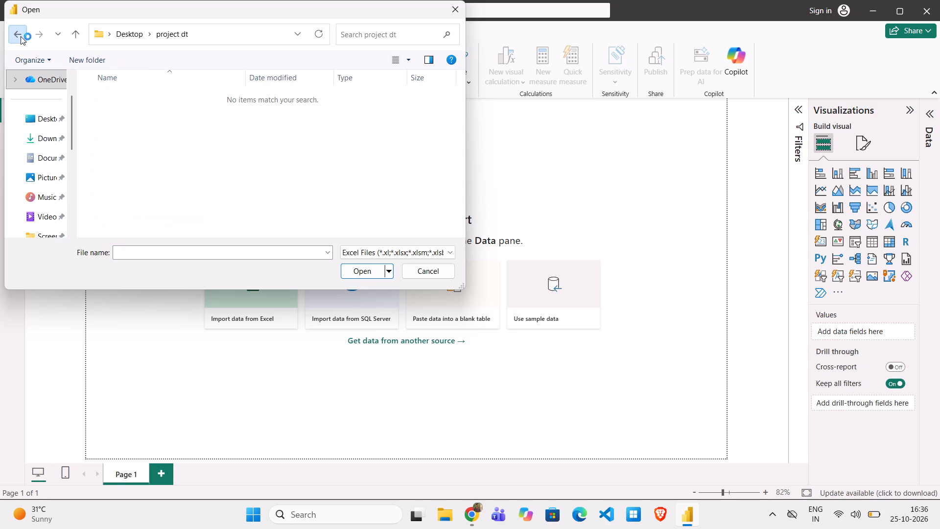
scroll(50, 134, up, 1)
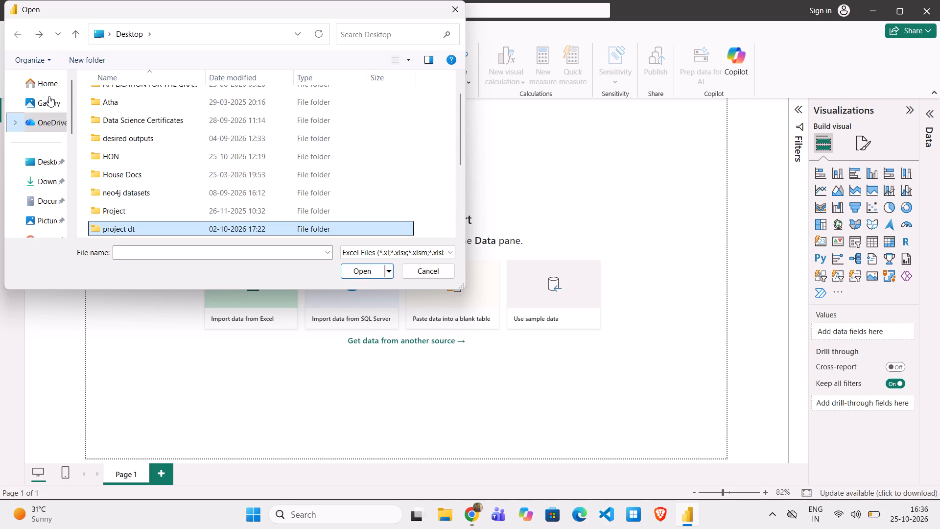
double_click(47, 88)
scroll(169, 166, down, 1)
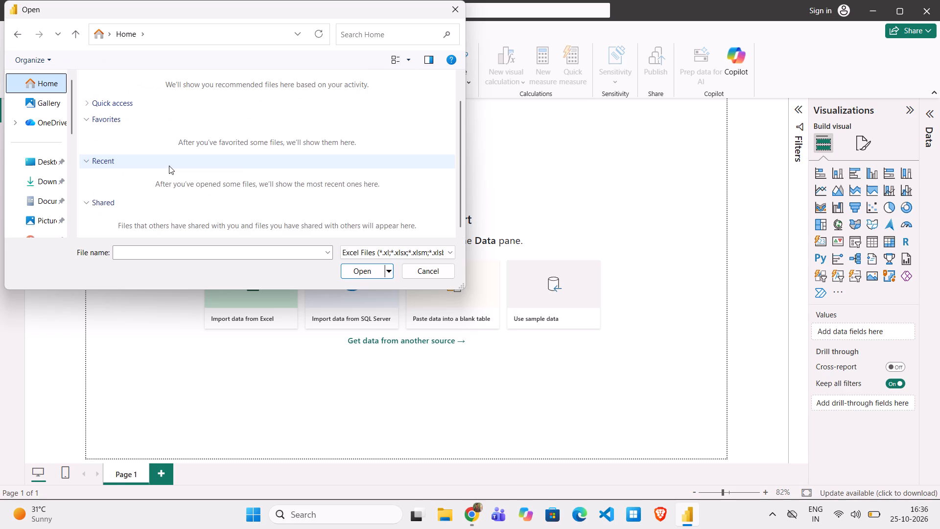
scroll(169, 166, up, 1)
double_click(51, 165)
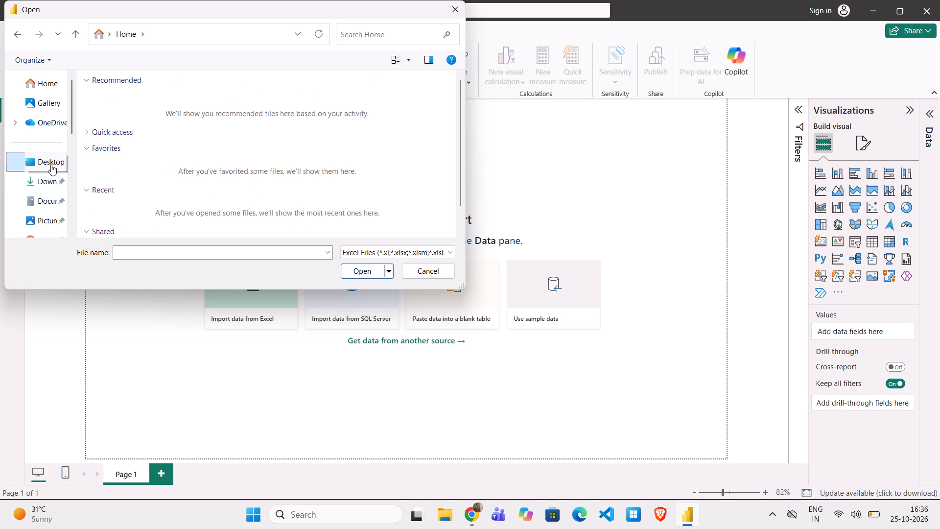
scroll(208, 179, down, 4)
scroll(176, 210, up, 1)
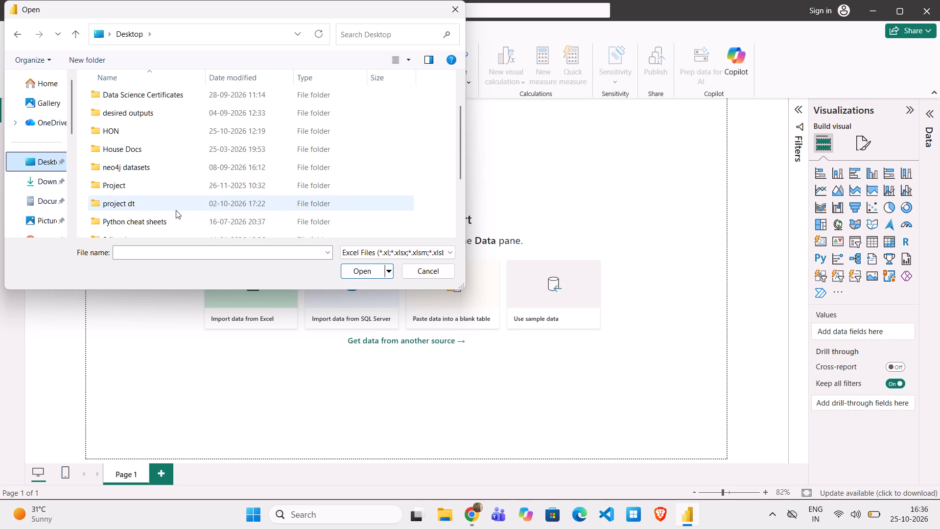
scroll(176, 210, up, 1)
double_click(173, 104)
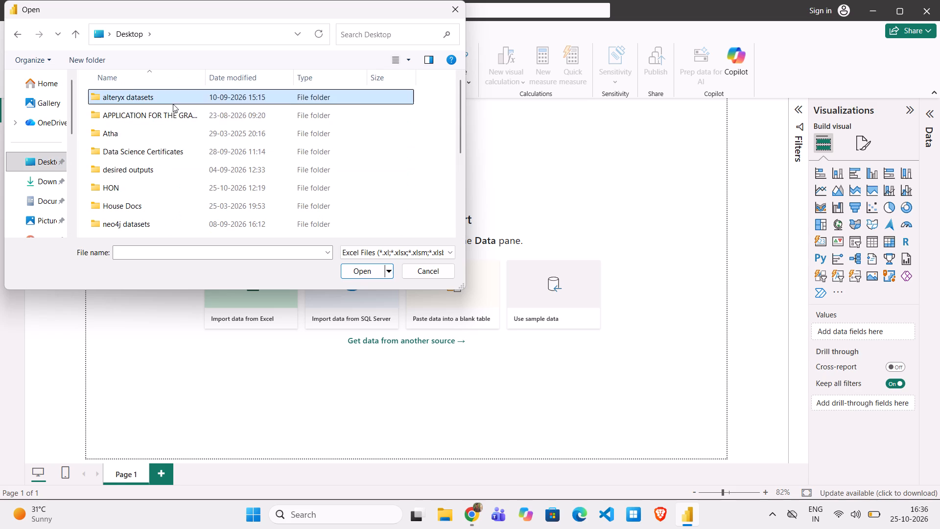
double_click(170, 99)
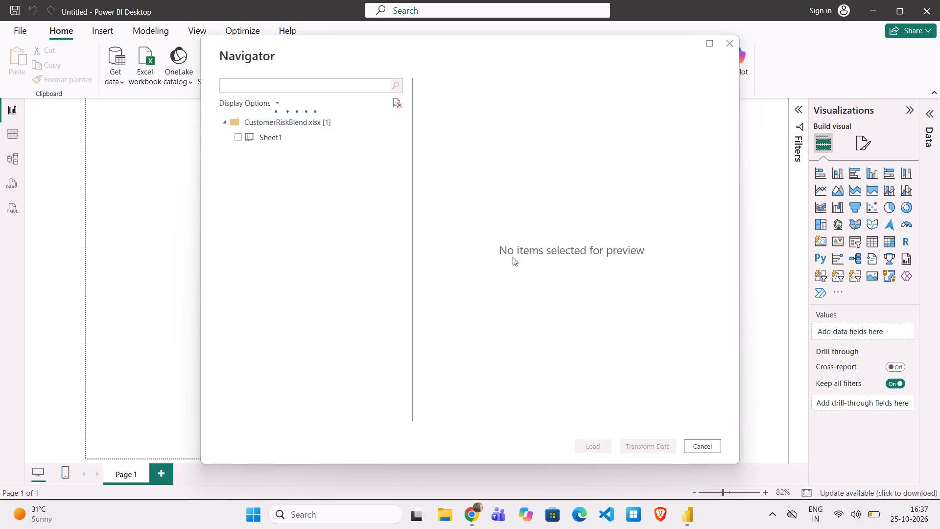
Preview Sheet1 of CustomerRiskBlend.xlsx, select it for import, and load it into the report.
click(292, 137)
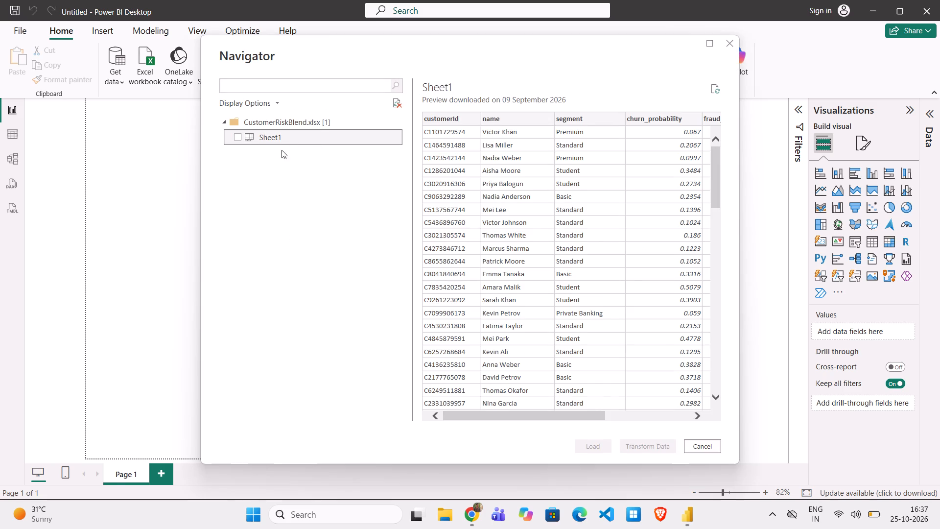
scroll(508, 323, down, 7)
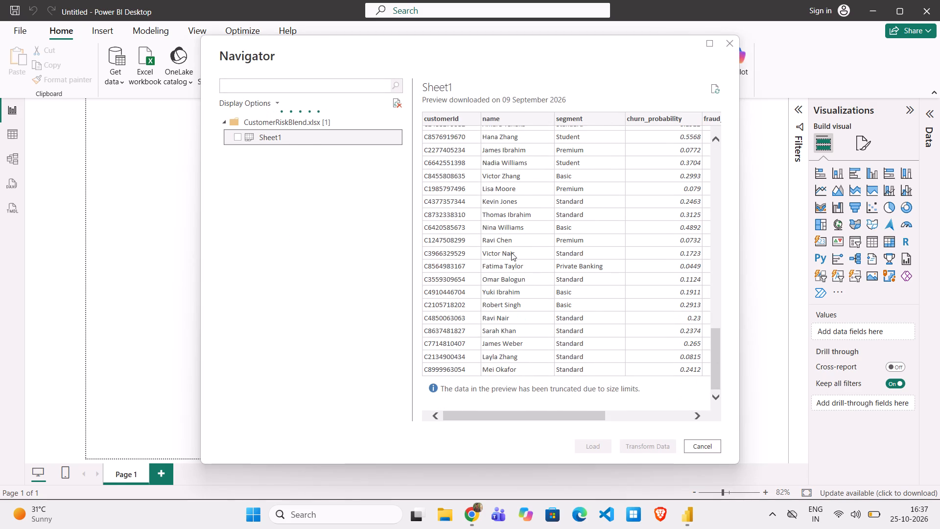
scroll(579, 328, up, 2)
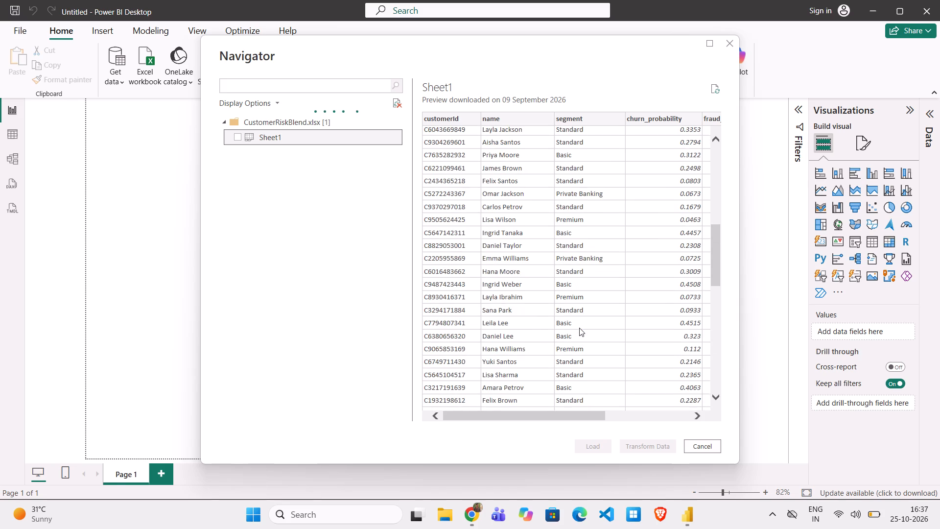
scroll(579, 328, up, 1)
scroll(579, 328, down, 2)
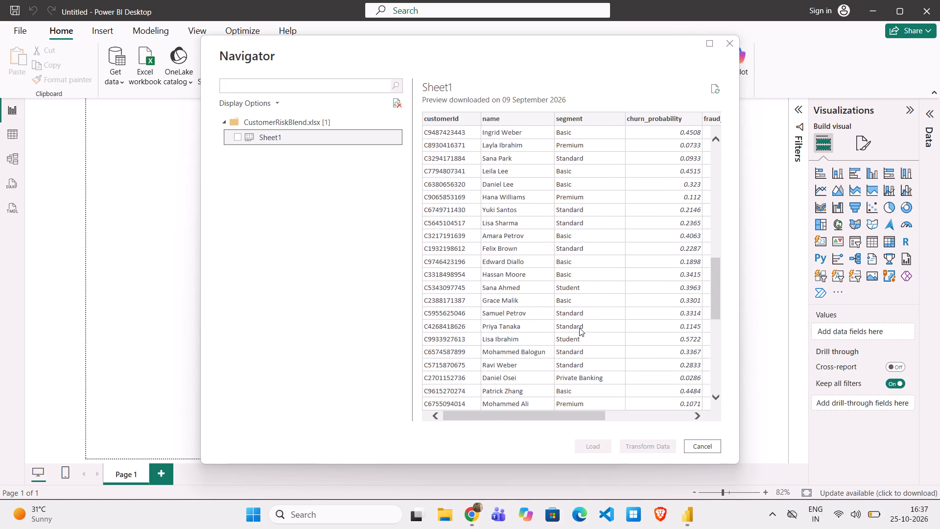
click(237, 135)
scroll(553, 333, down, 1)
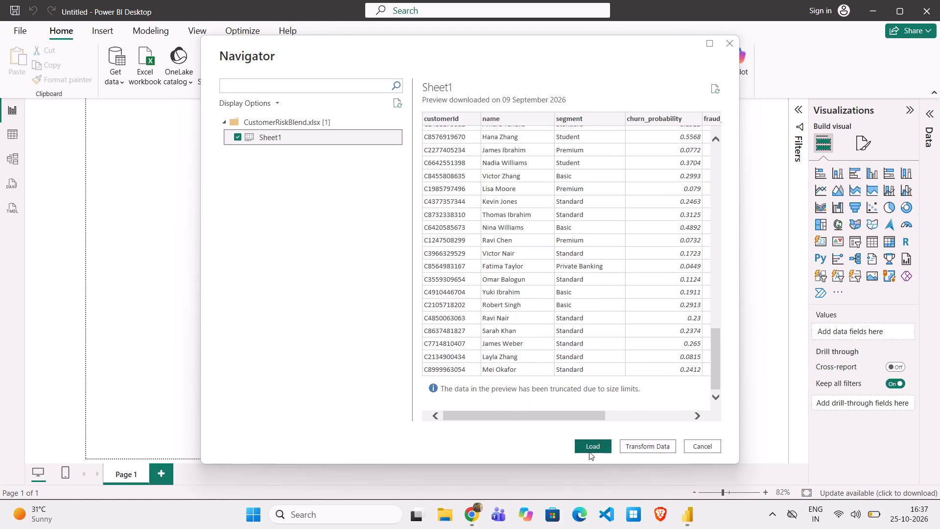
click(592, 445)
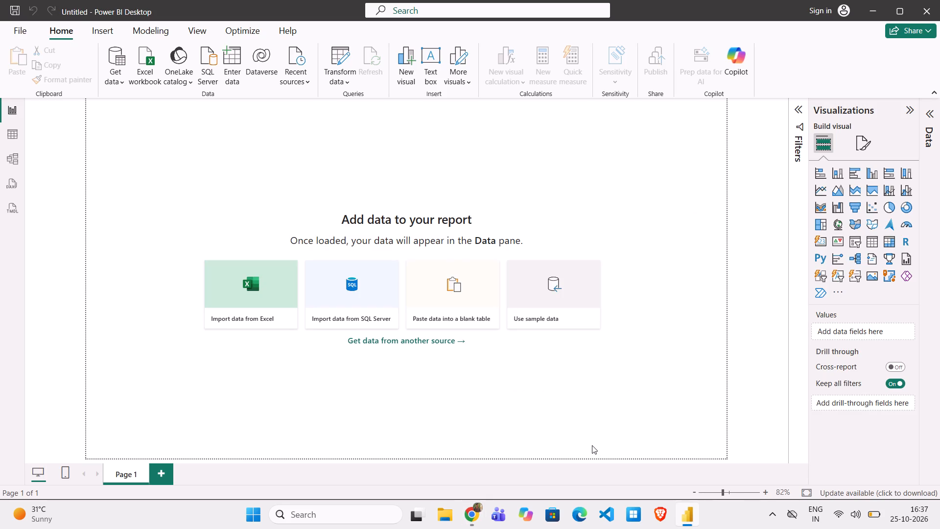
Show the Data pane and examine the fields of the Sheet1 table, collapsing it again when finished.
click(926, 117)
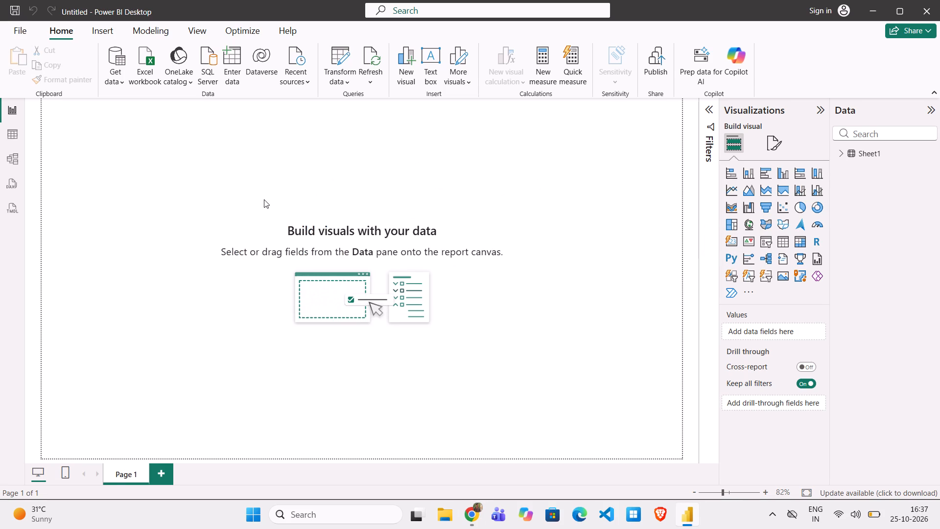
click(877, 156)
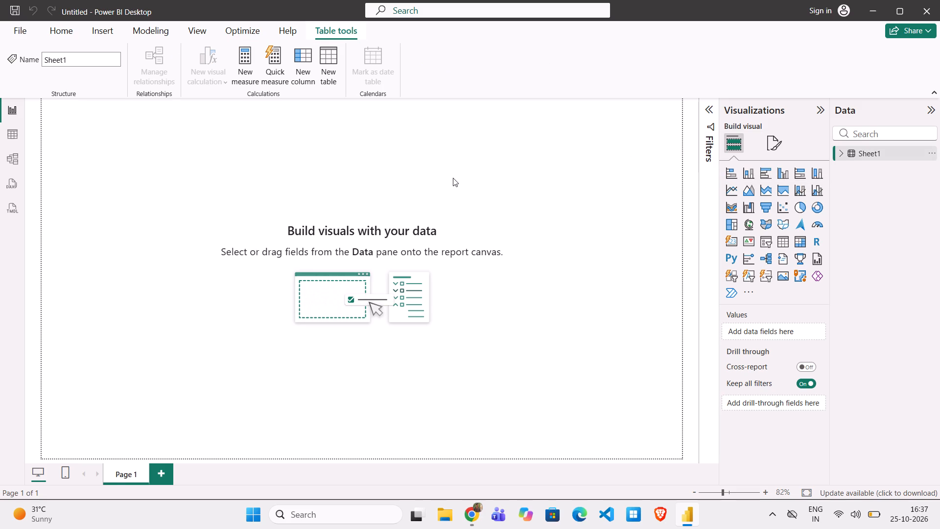
scroll(453, 178, down, 1)
click(385, 240)
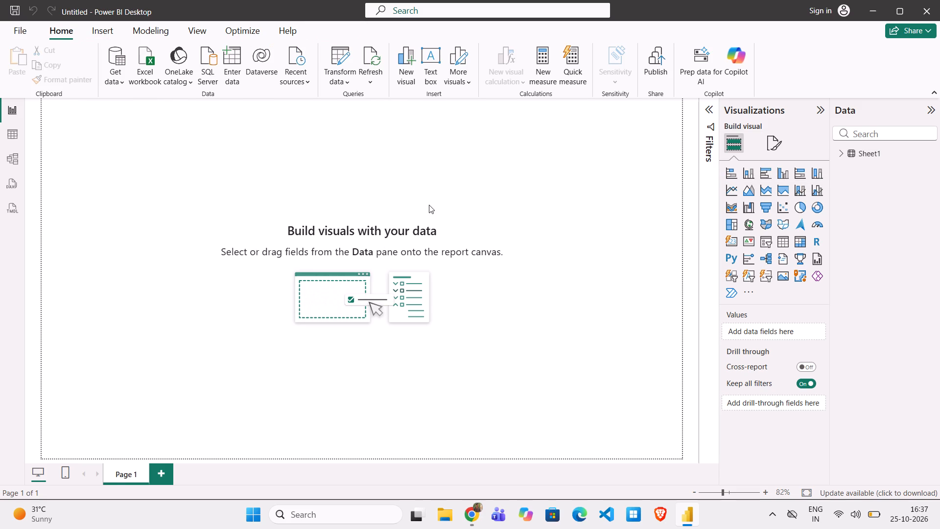
click(843, 151)
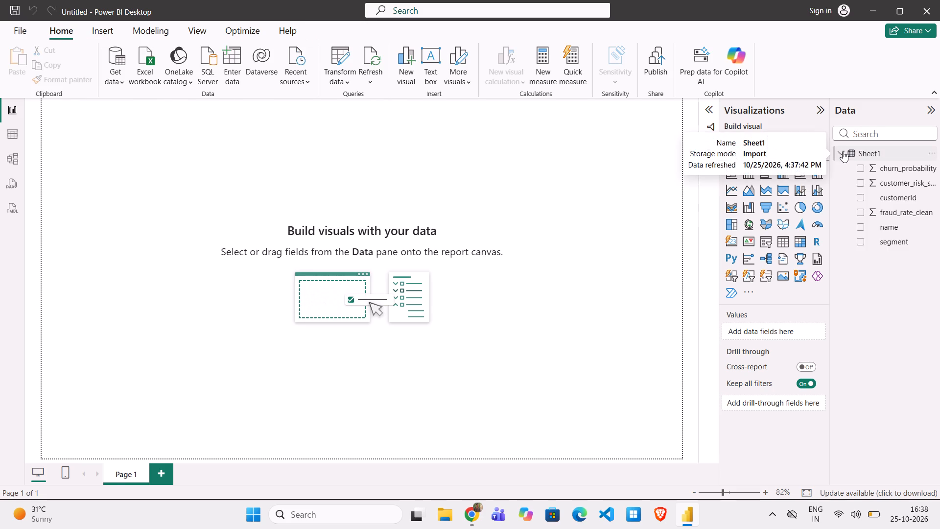
click(843, 151)
click(554, 207)
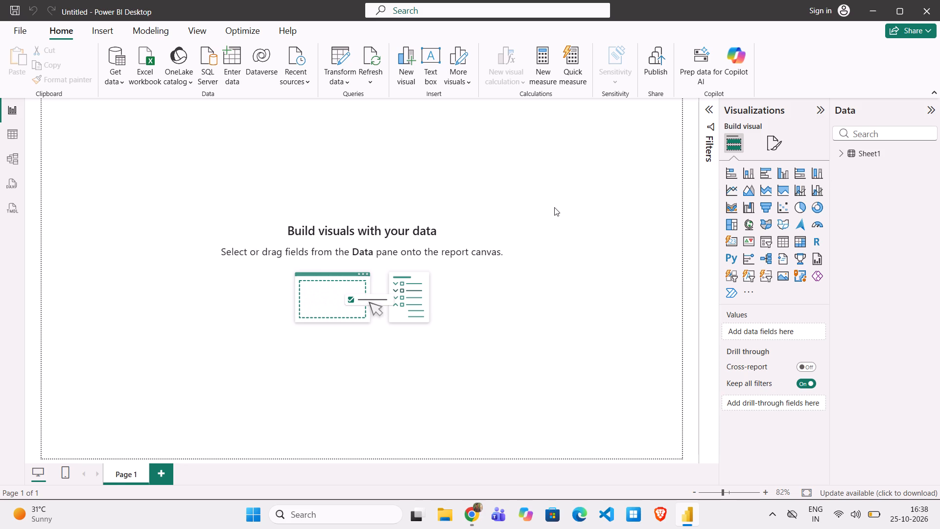
click(450, 162)
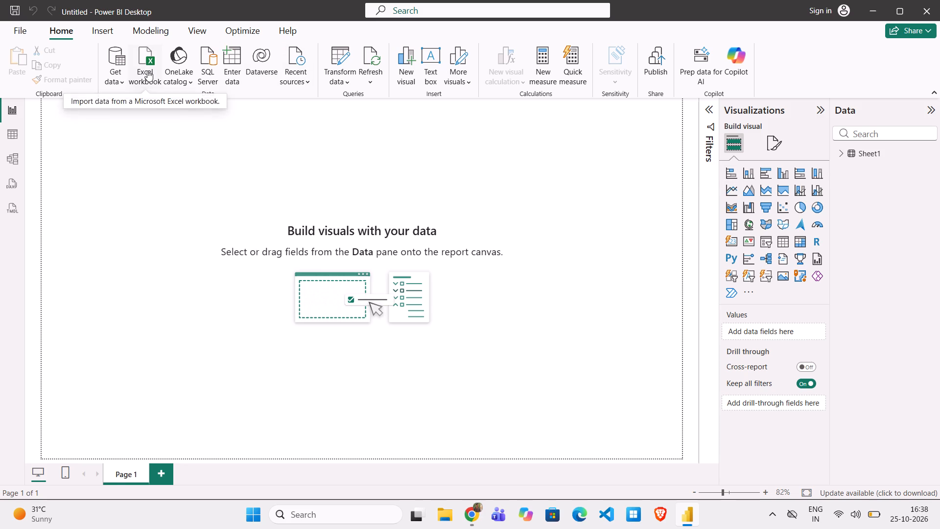
Insert a text box and stretch it into a wide, low strip across the top of Page 1.
click(418, 72)
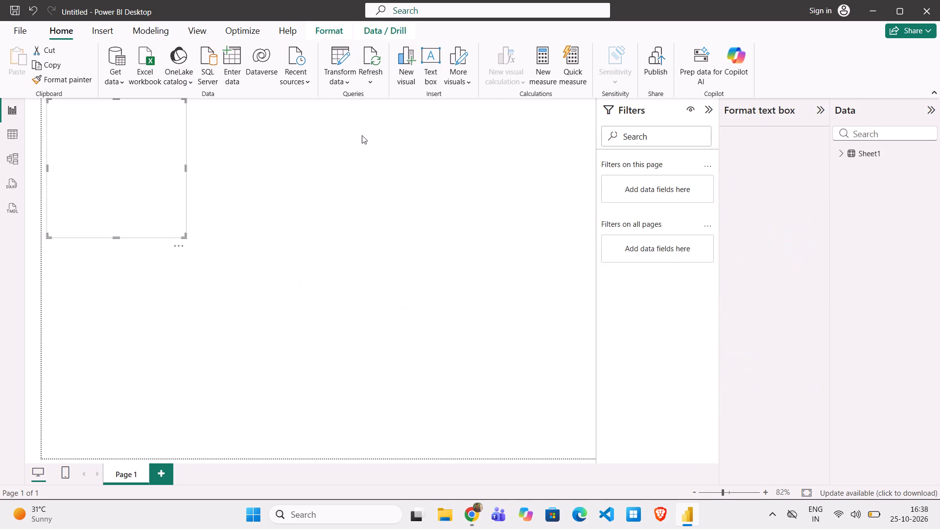
drag(152, 219, 574, 146)
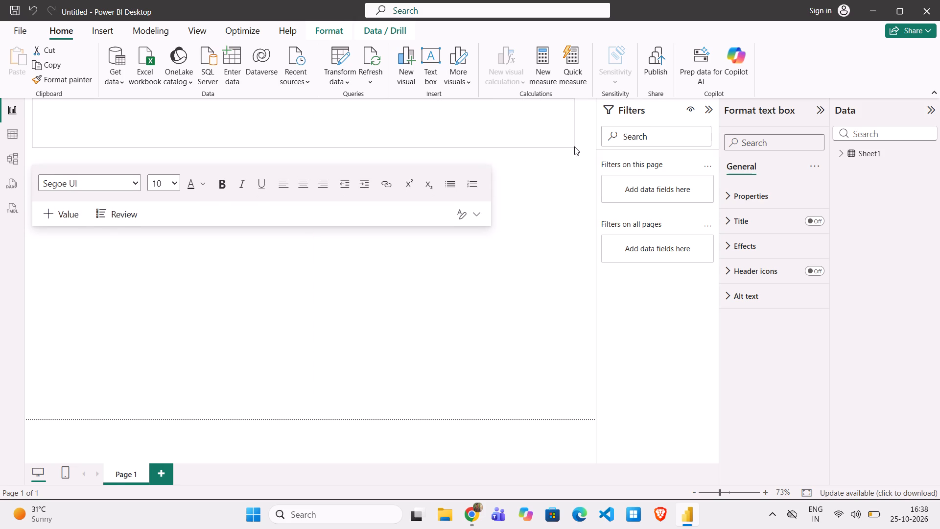
drag(574, 146, 578, 148)
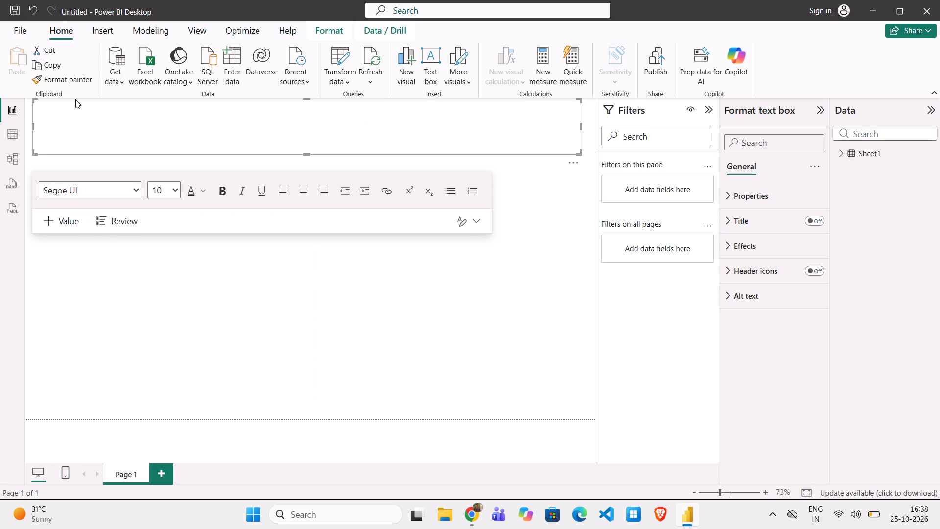
click(31, 124)
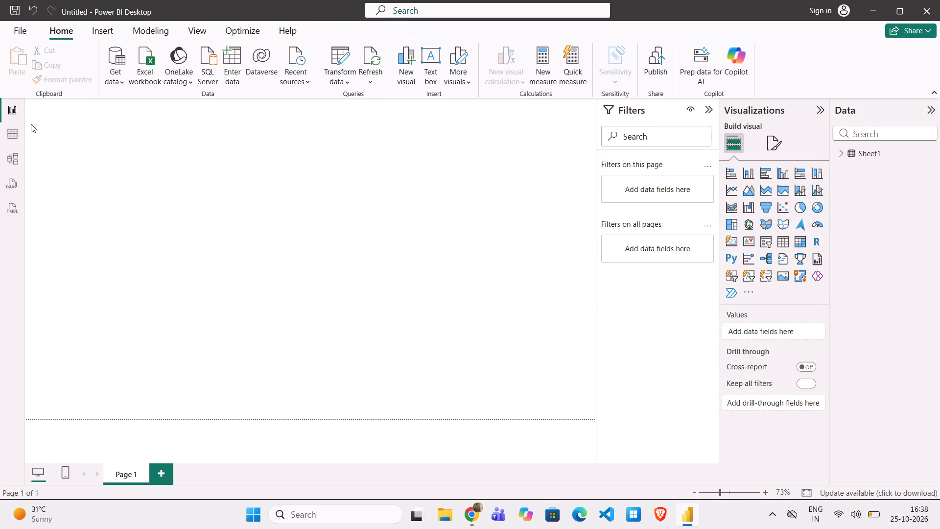
Insert another text box, move it to the top of the page, and reduce its height to a header strip.
click(427, 67)
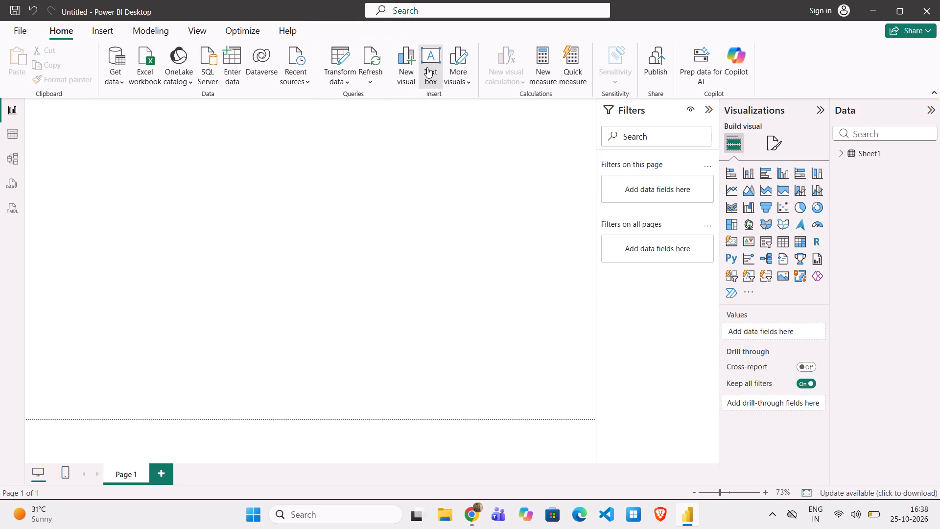
drag(309, 190, 334, 113)
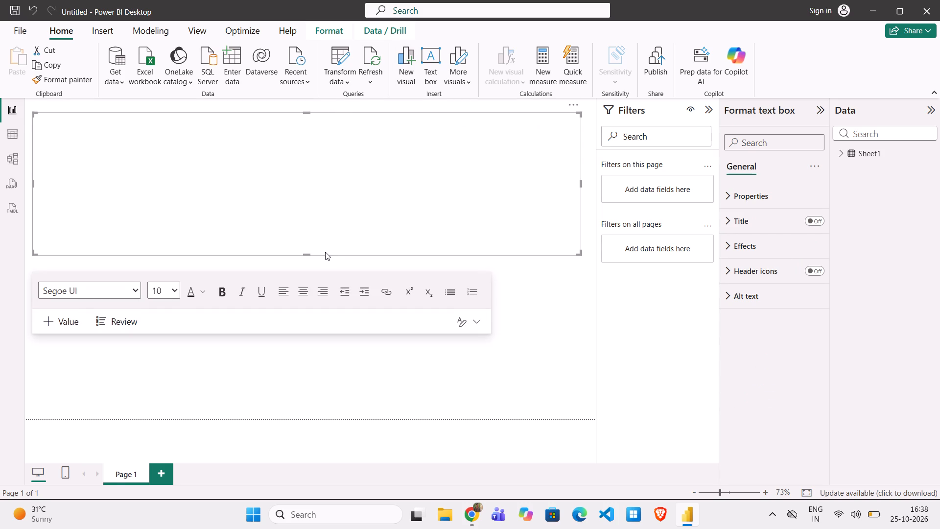
drag(307, 254, 325, 163)
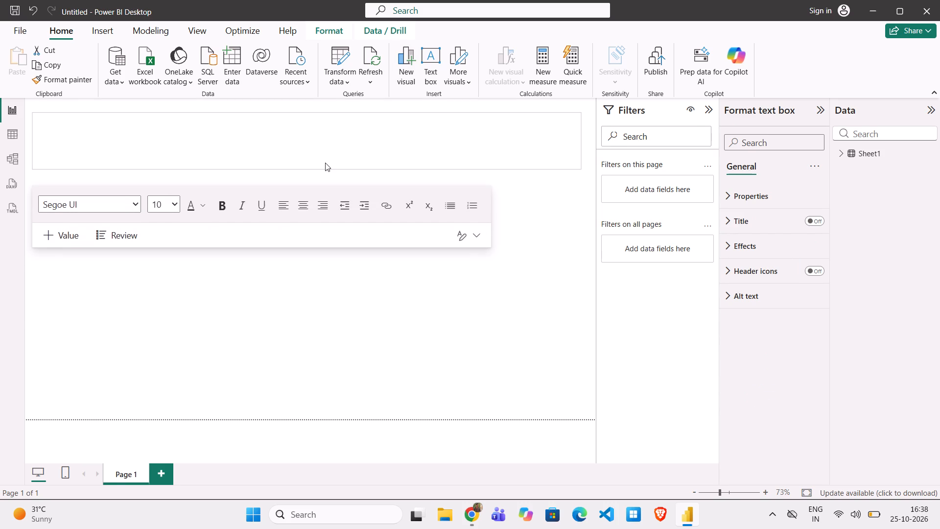
drag(325, 163, 326, 159)
Enter the heading CUSTOMER BLEND RISK in the new text box.
click(271, 139)
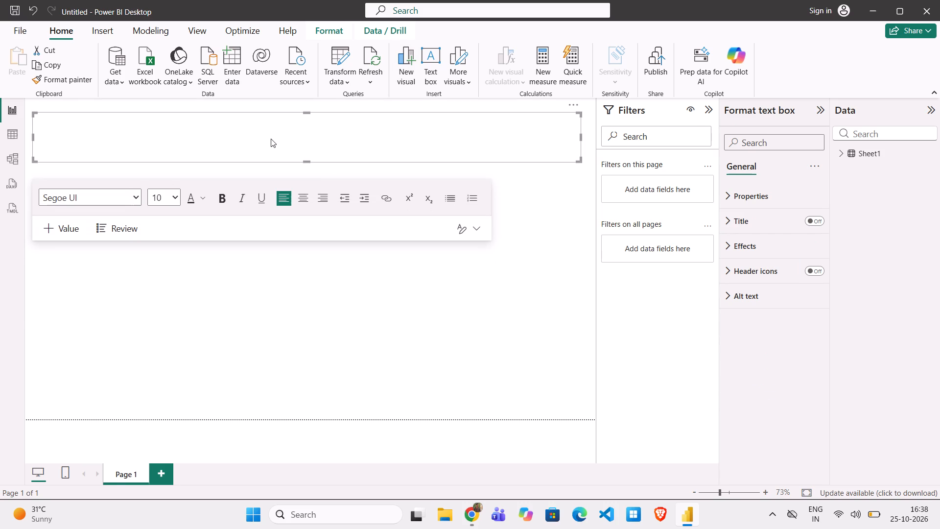
key(c)
key(BackSpace)
key(shift+c)
text(USTOMER)
key(space)
text(BLEND)
key(space)
text(RISA)
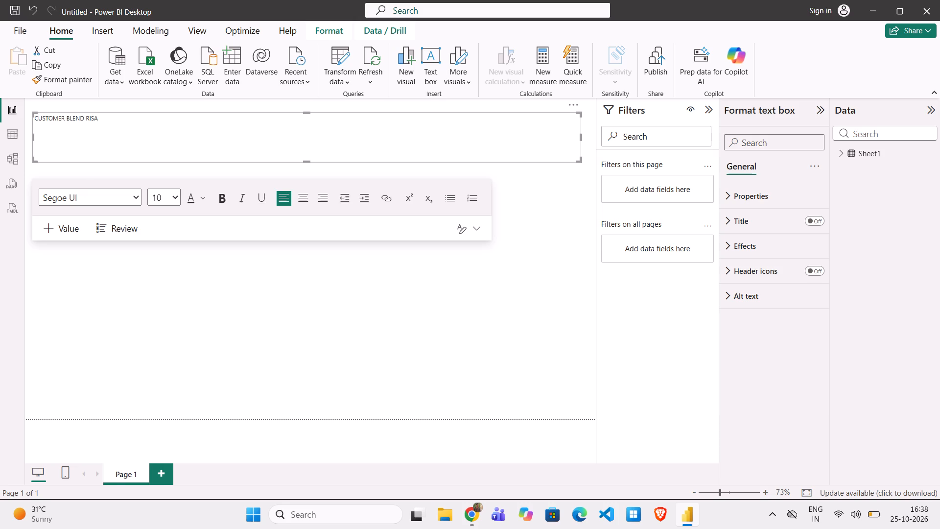
key(shift+plus)
key(BackSpace)
key(BackSpace)
key(shift+k)
Center the CUSTOMER BLEND RISK heading and make it bold.
drag(137, 123, 33, 124)
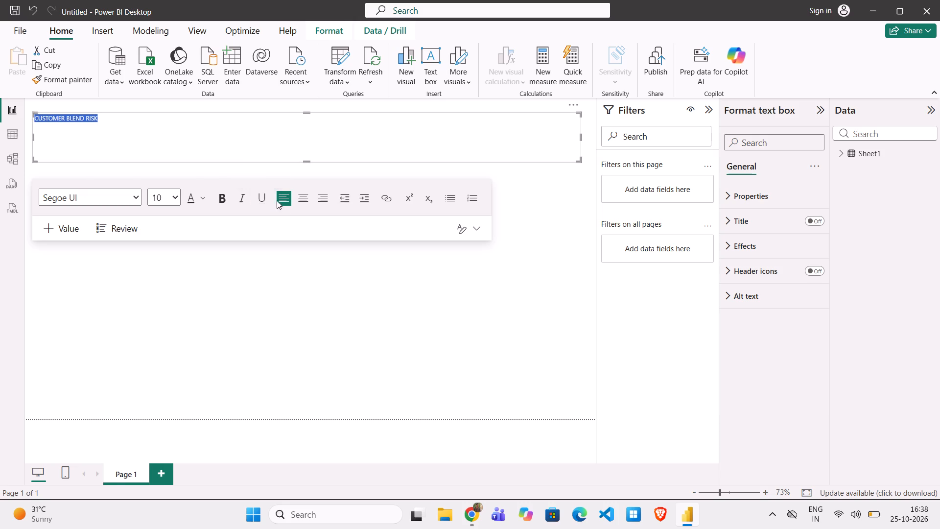
click(297, 201)
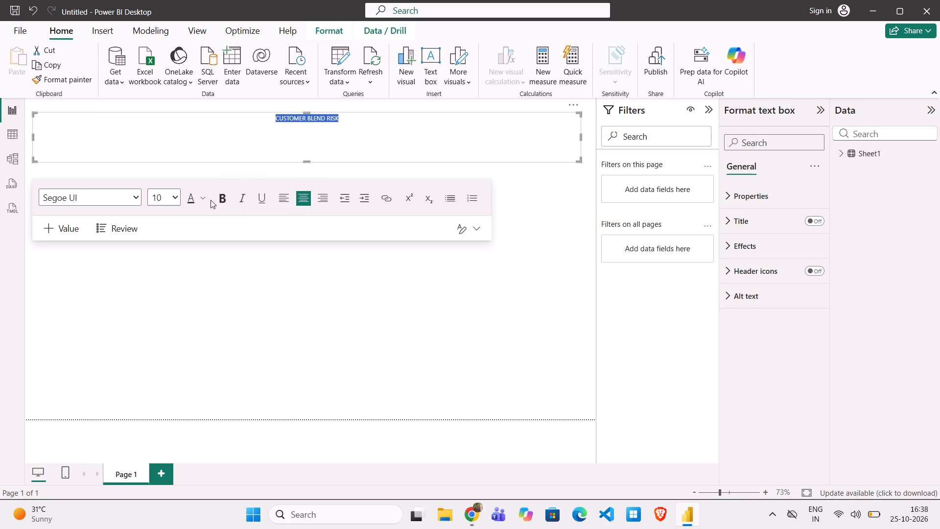
click(227, 197)
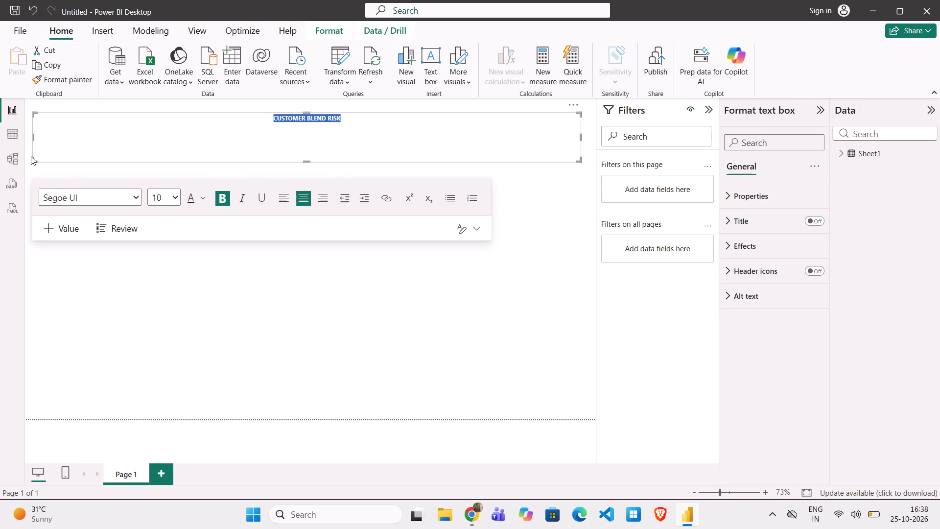
Shrink the heading's text box from both sides and reduce its height to a narrow strip around the text.
drag(33, 160, 101, 124)
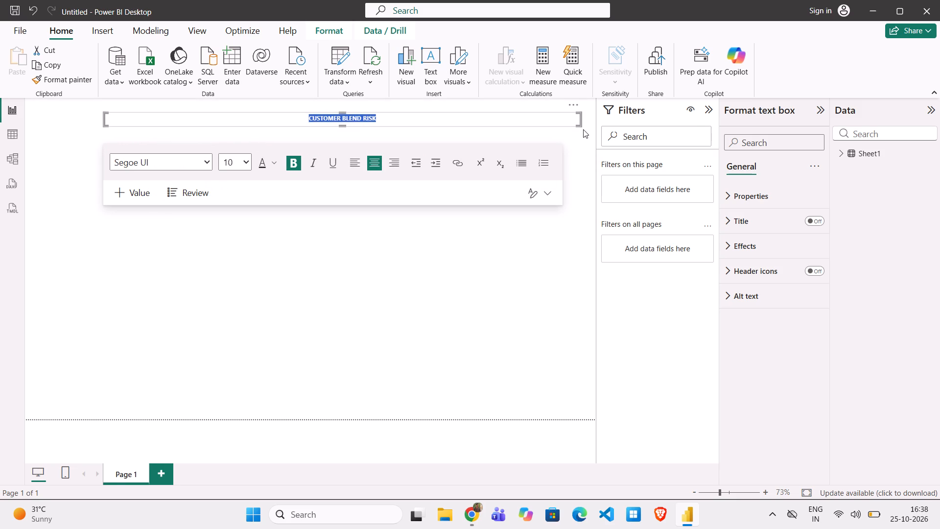
drag(578, 122, 446, 113)
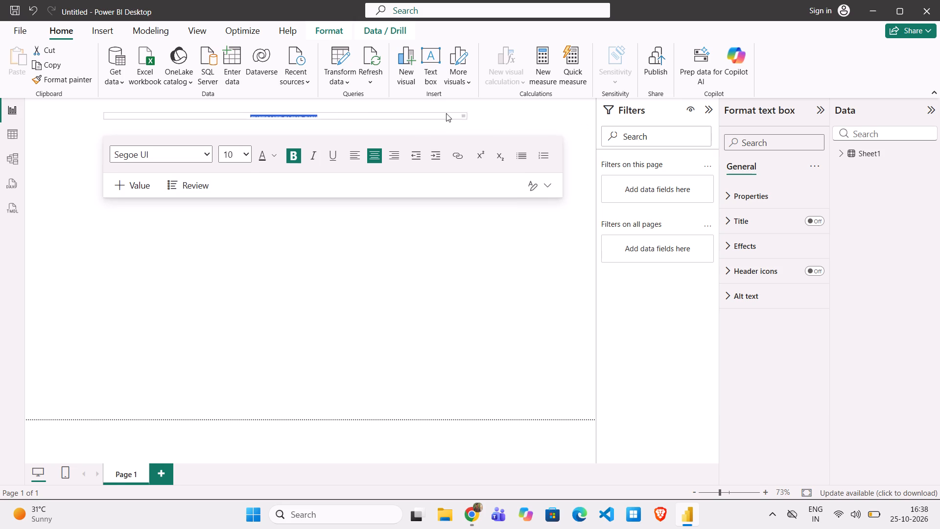
drag(446, 113, 408, 130)
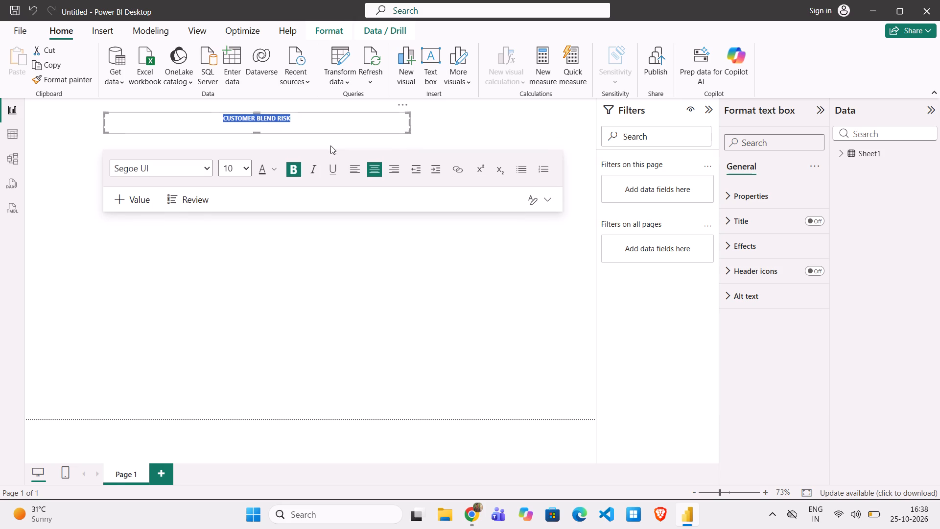
Set the font size of the CUSTOMER BLEND RISK heading to 20.
click(246, 170)
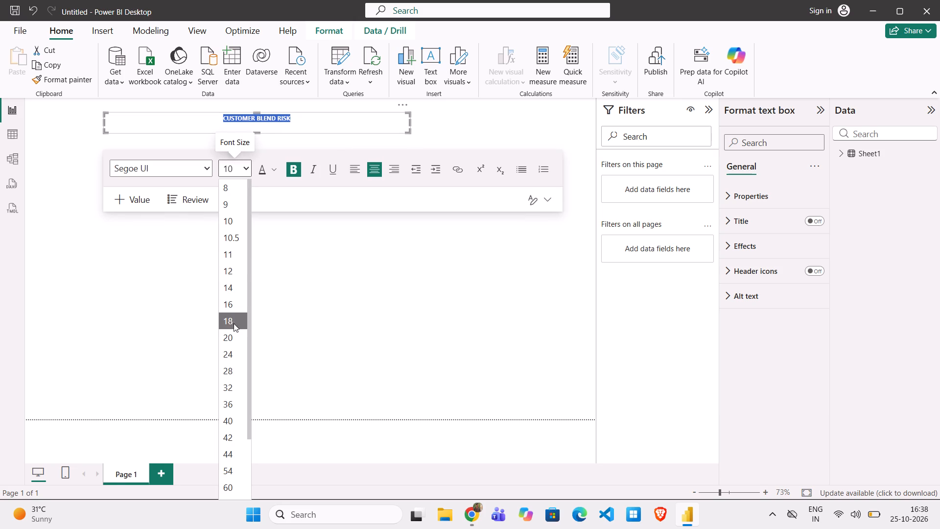
click(236, 332)
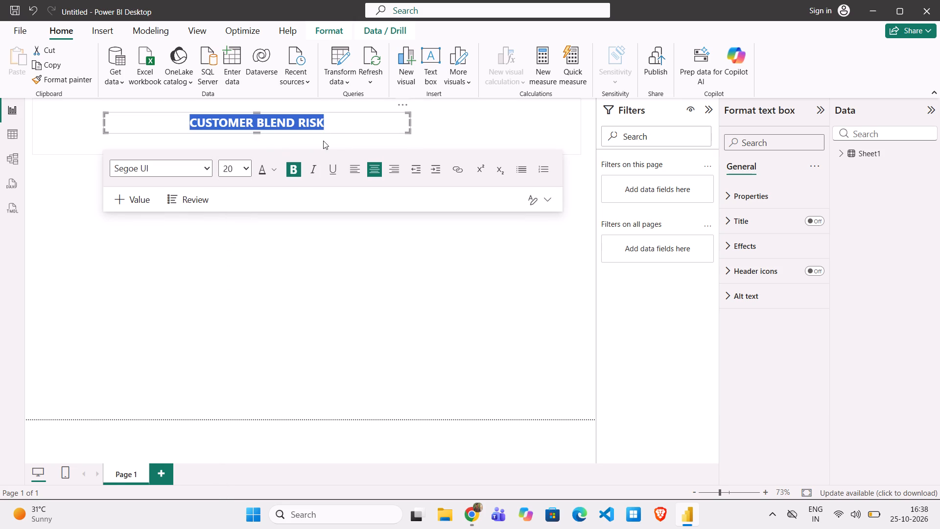
drag(341, 130, 404, 122)
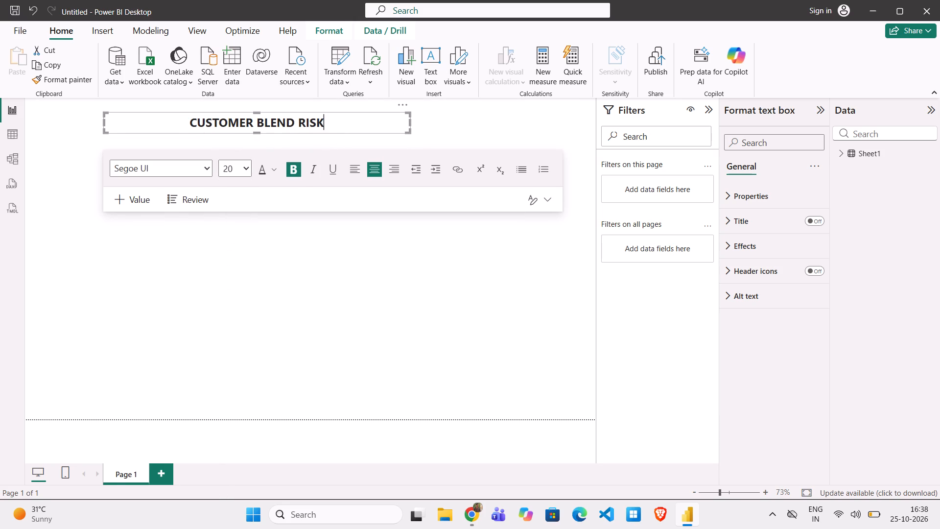
drag(181, 124, 222, 116)
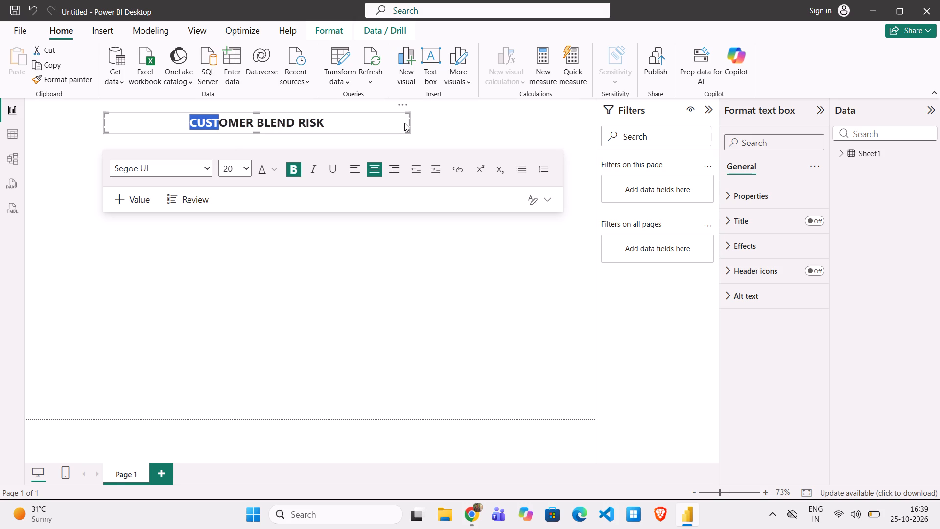
Widen the CUSTOMER BLEND RISK heading's text box on its right side so the heading sits centred across the page.
drag(407, 122, 449, 123)
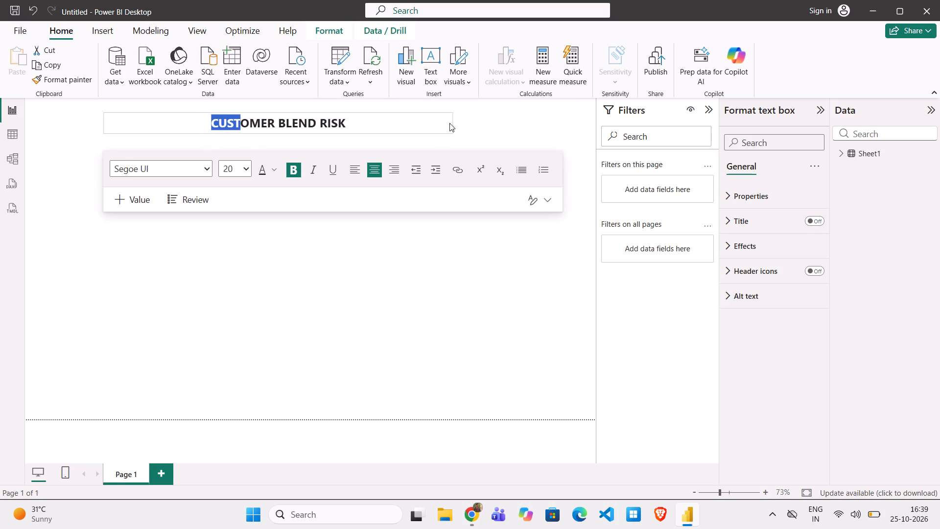
drag(449, 123, 505, 120)
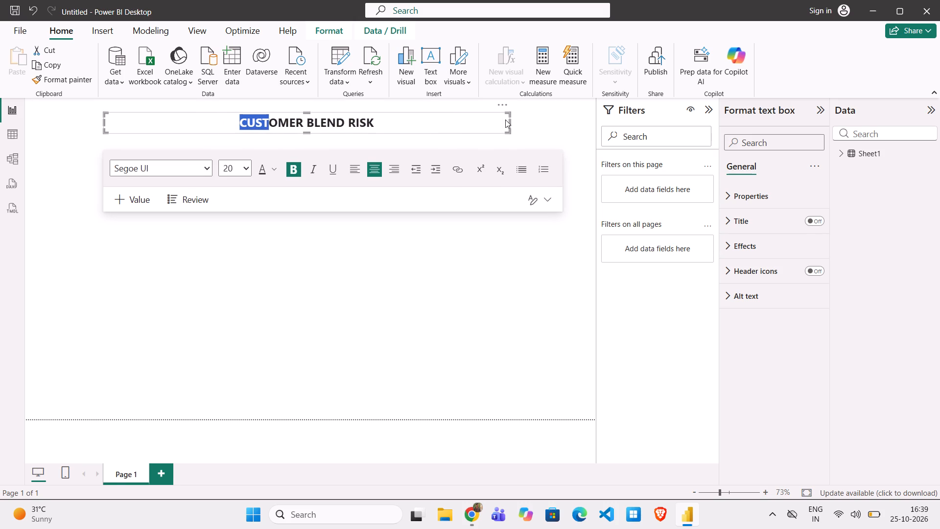
click(269, 168)
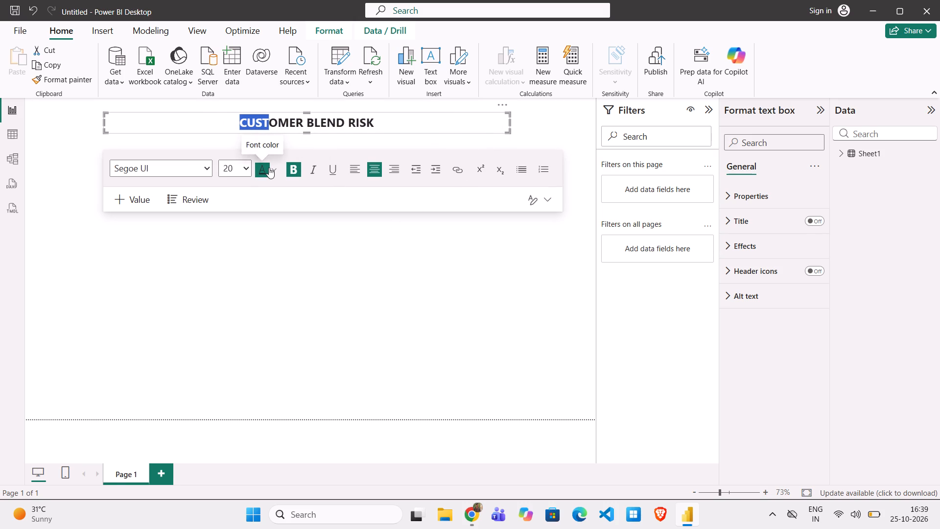
click(286, 240)
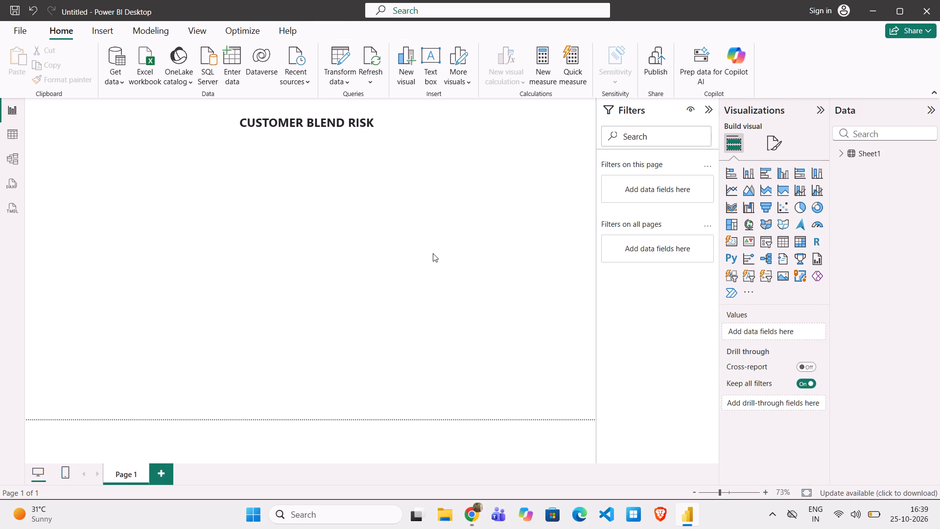
click(316, 223)
Insert a line chart on Page 1 and resize it to a small block at the left below the heading.
click(733, 196)
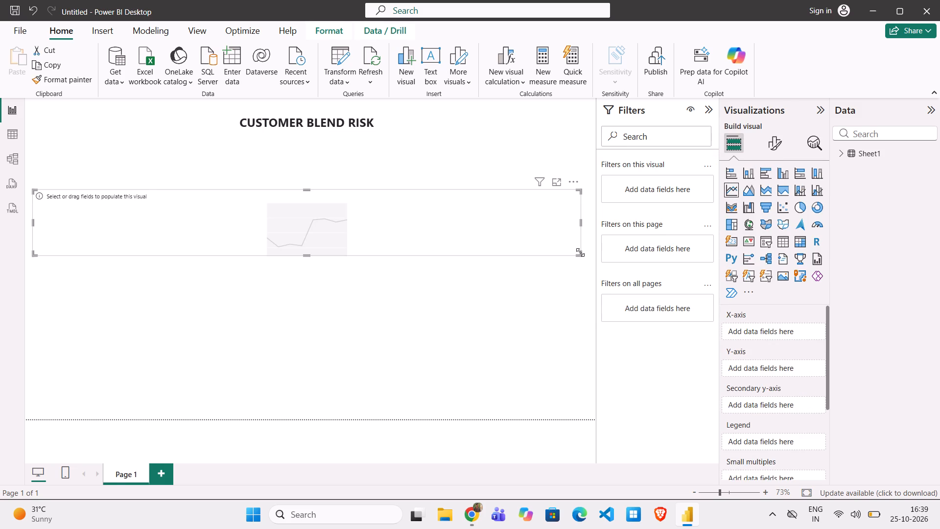
drag(579, 254, 246, 236)
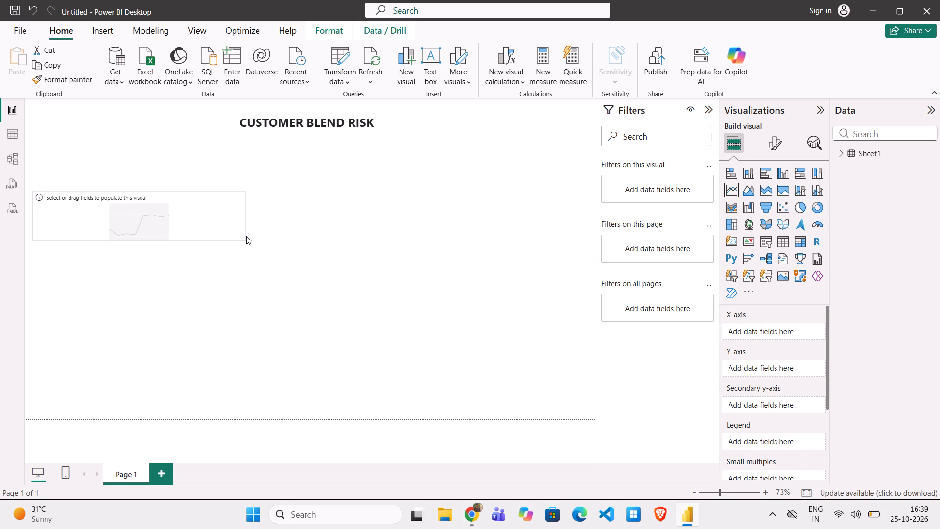
drag(246, 236, 174, 279)
click(92, 238)
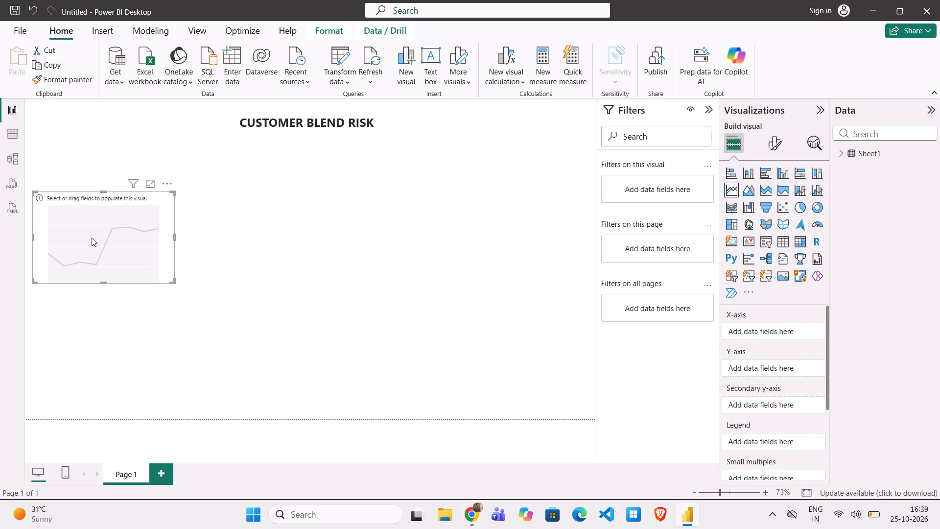
Assign churn_probability from Sheet1 to the line chart's X-axis and customer_risk_score to its Y-axis.
click(851, 154)
scroll(772, 321, down, 1)
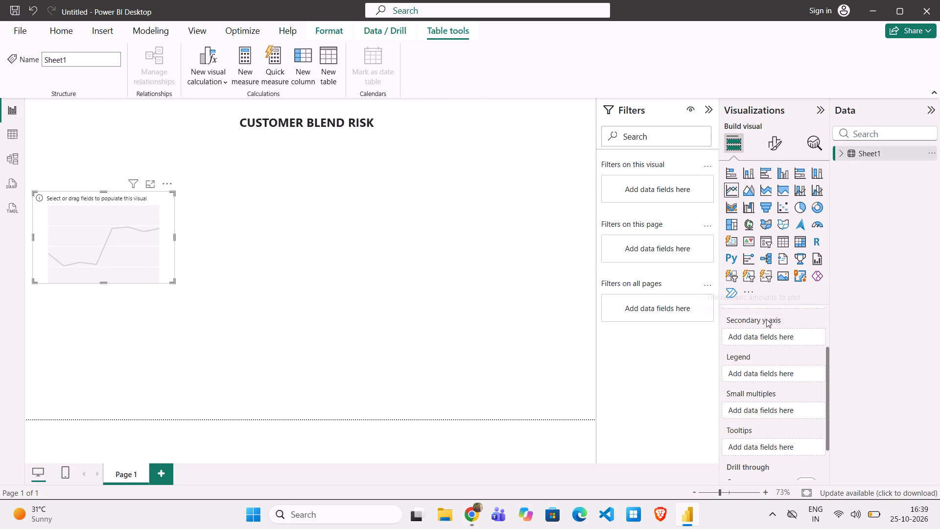
scroll(765, 319, up, 1)
click(757, 328)
scroll(757, 328, down, 1)
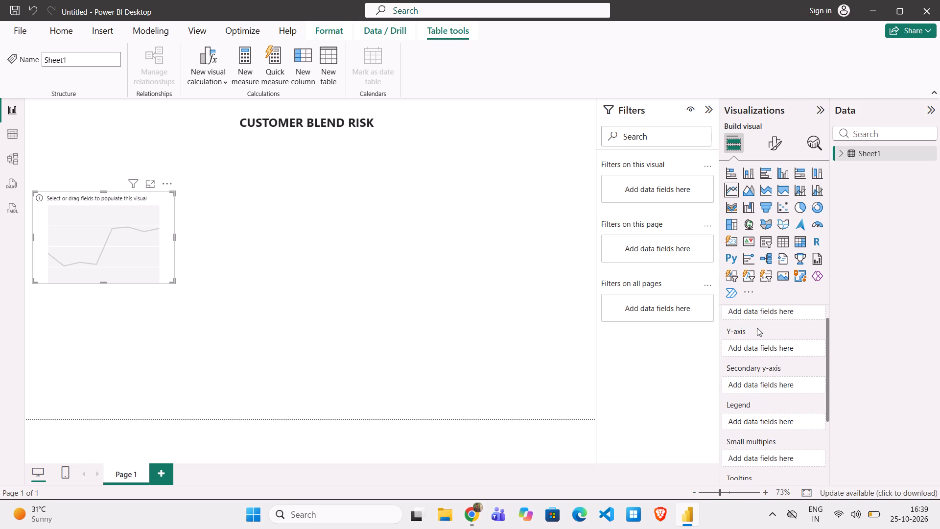
right_click(753, 347)
scroll(753, 347, up, 1)
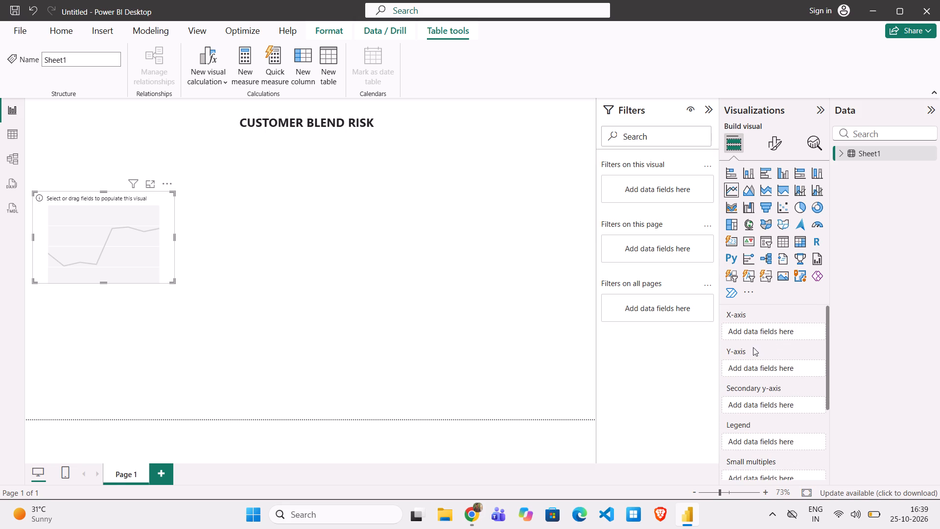
click(755, 329)
scroll(755, 329, down, 1)
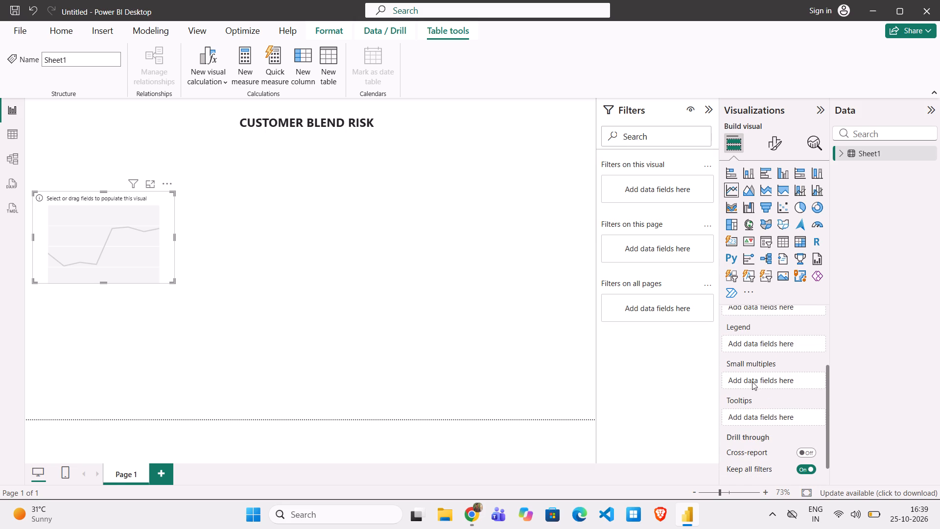
click(752, 382)
scroll(752, 382, up, 2)
click(847, 147)
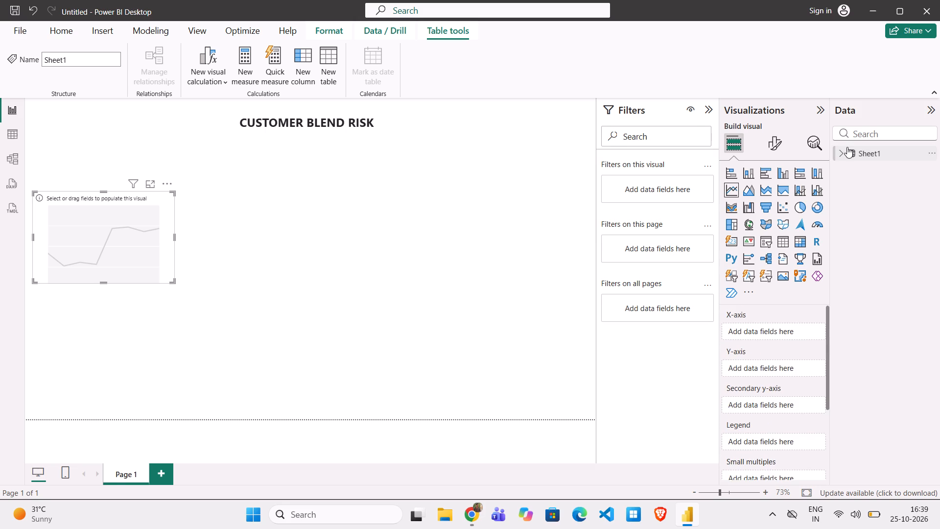
click(837, 151)
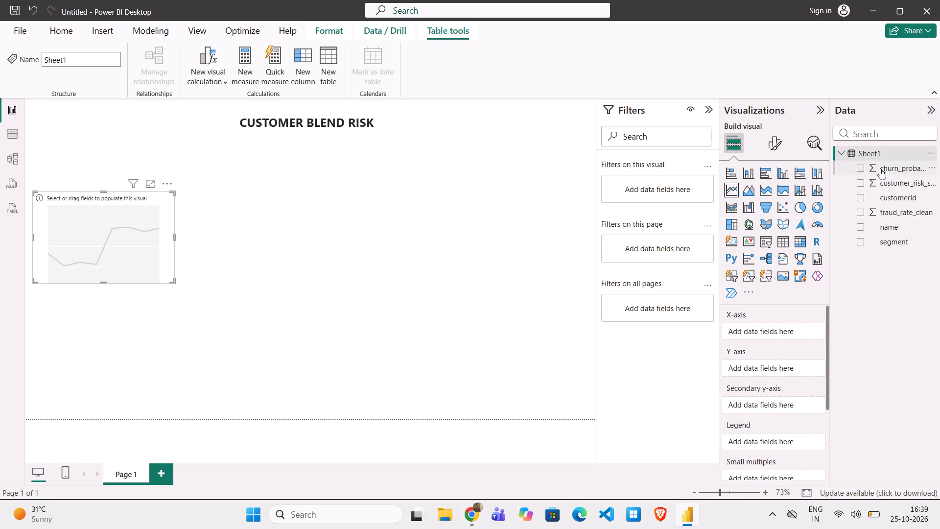
drag(880, 168, 765, 328)
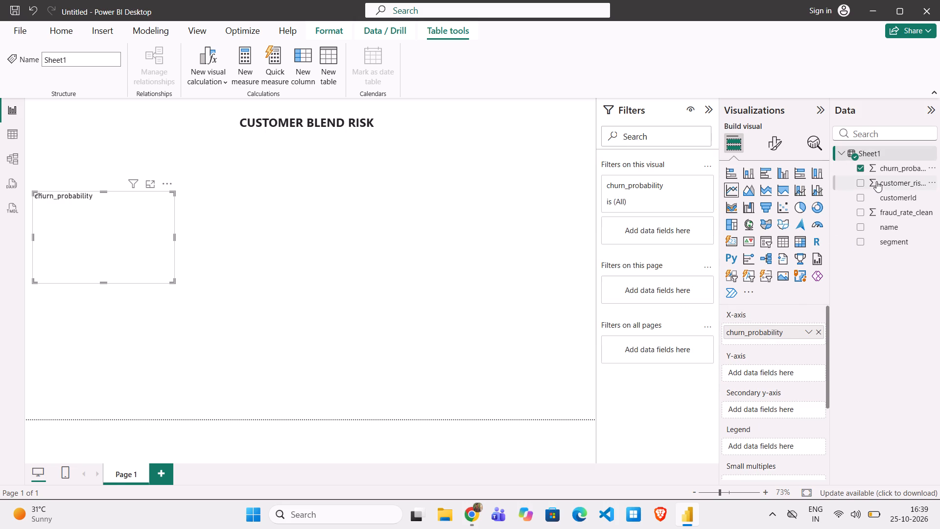
drag(876, 181, 759, 372)
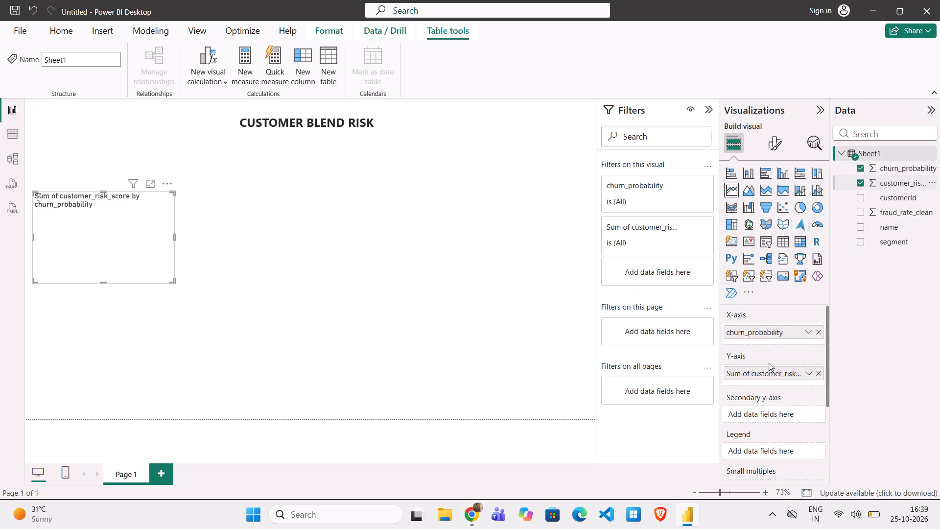
Examine the plotted customer_risk_score values by churn_probability in the line chart.
click(160, 212)
click(120, 219)
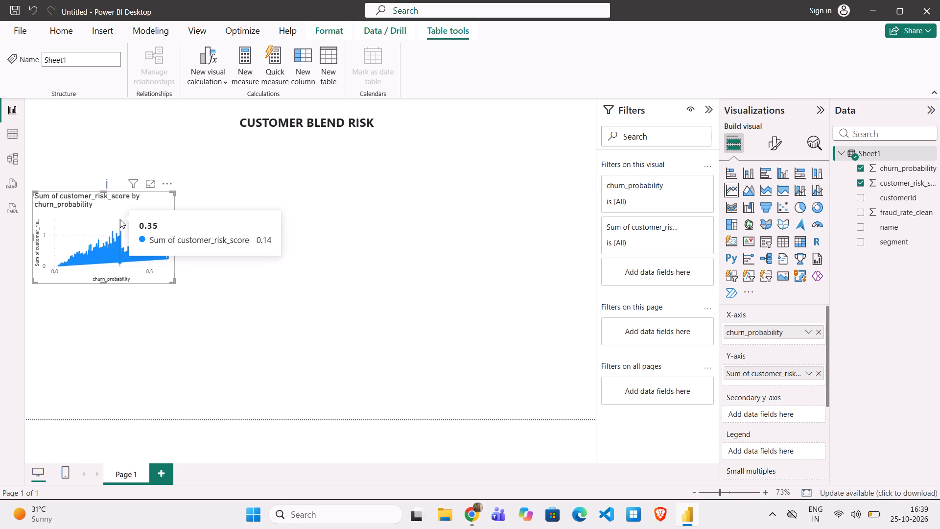
click(302, 237)
click(127, 238)
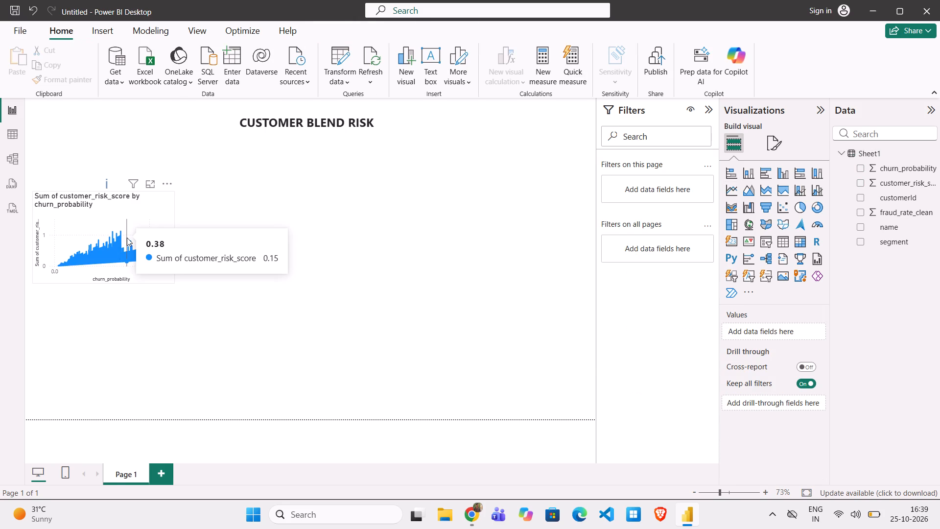
click(246, 196)
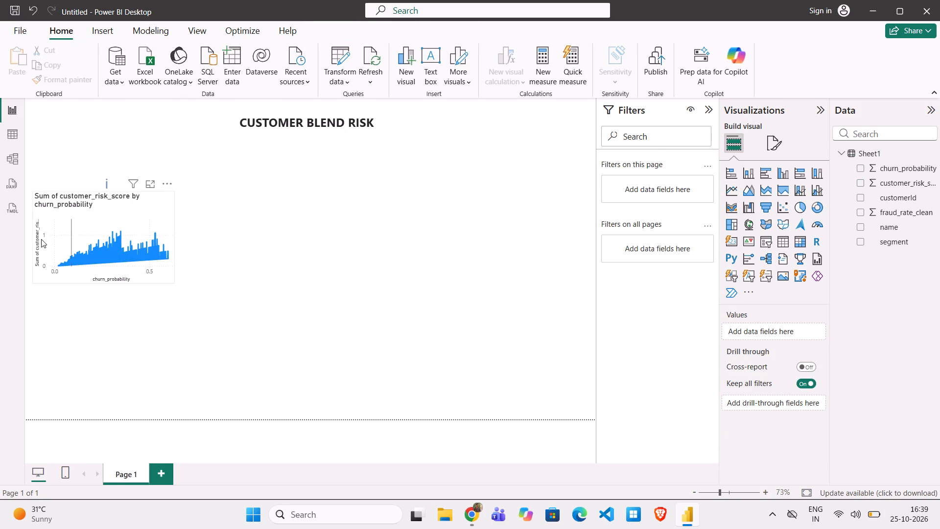
click(90, 236)
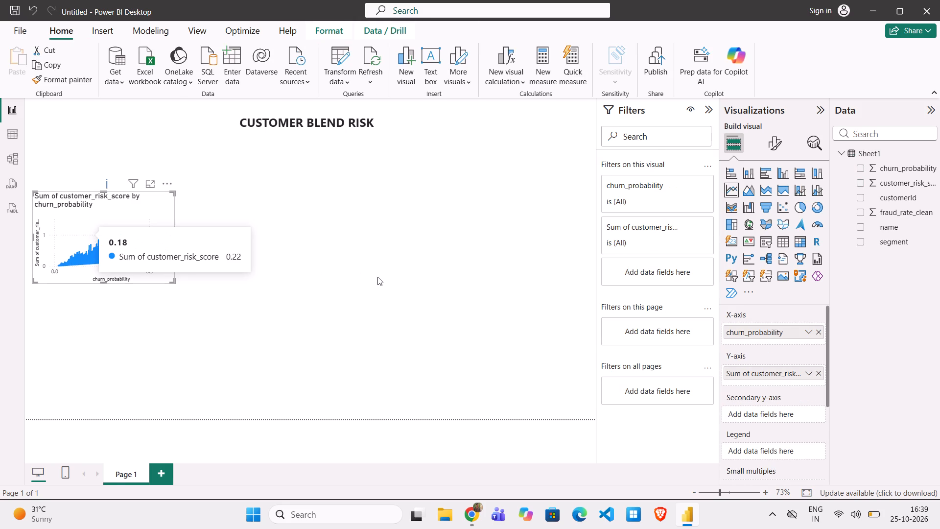
click(377, 277)
click(128, 238)
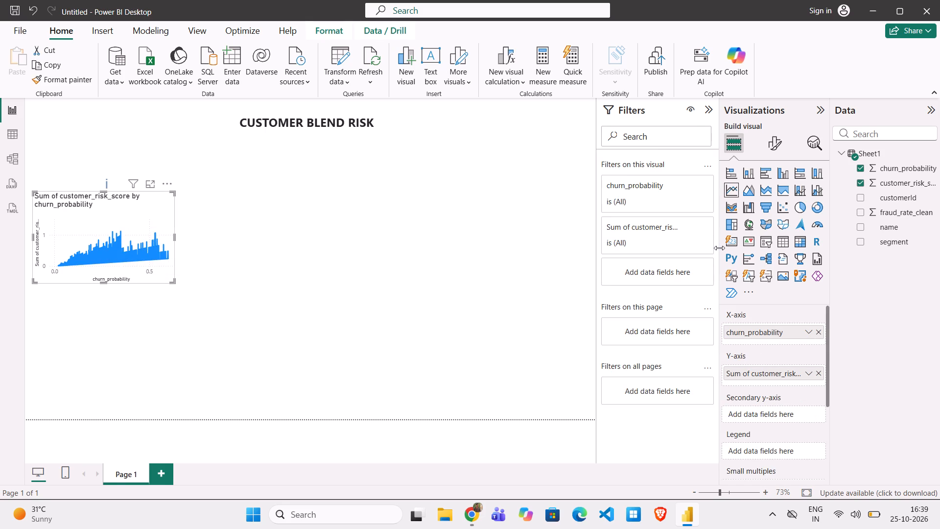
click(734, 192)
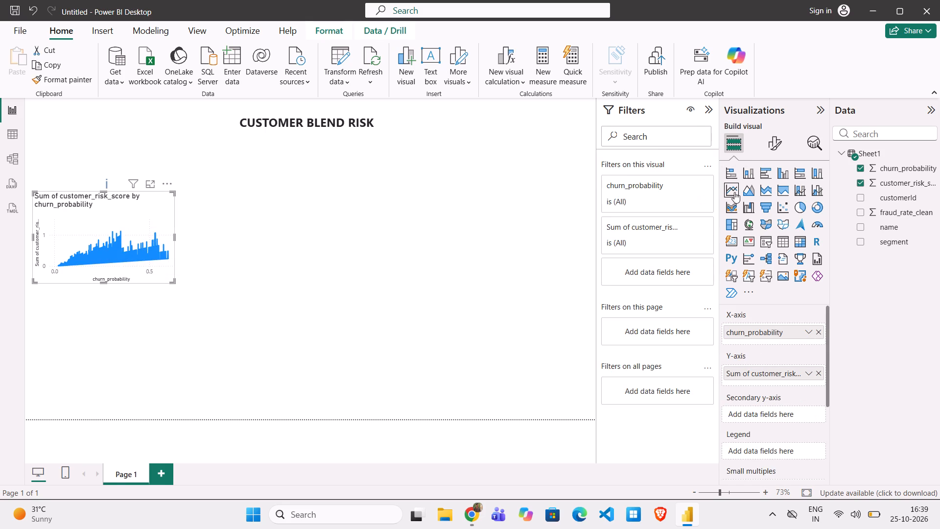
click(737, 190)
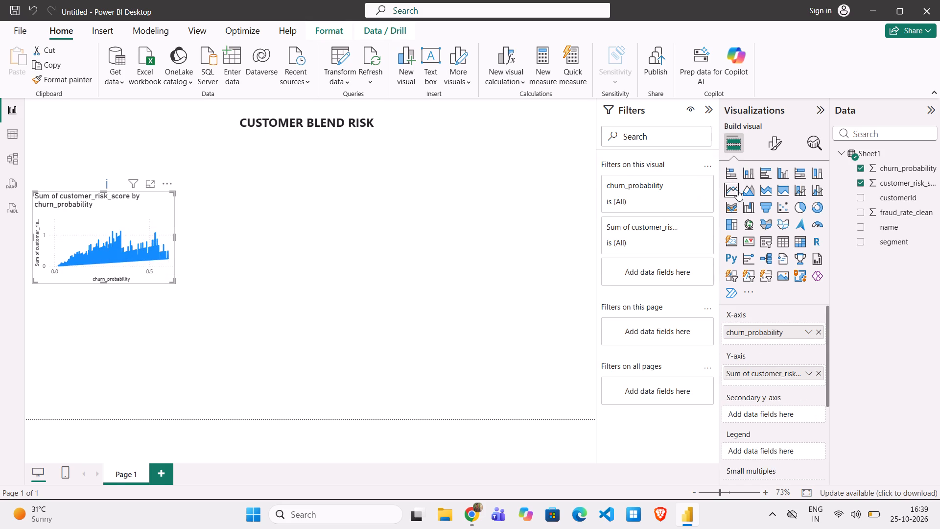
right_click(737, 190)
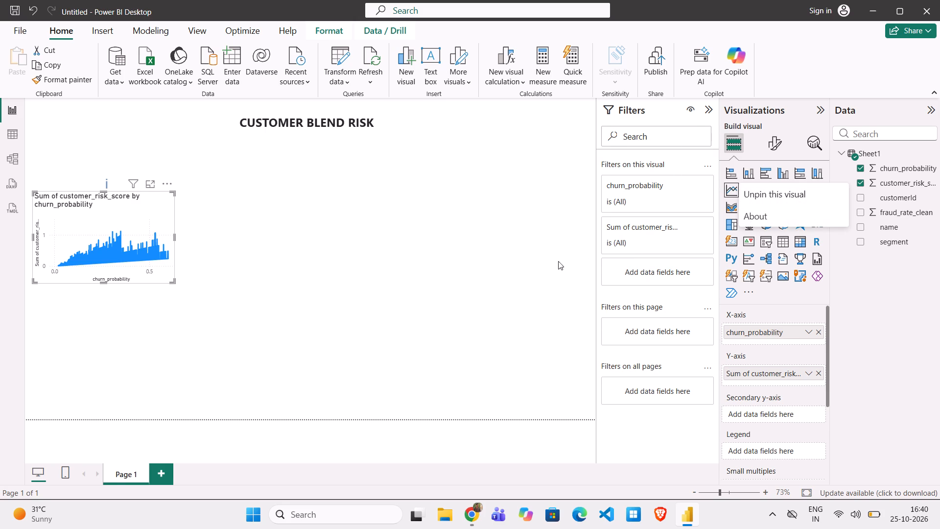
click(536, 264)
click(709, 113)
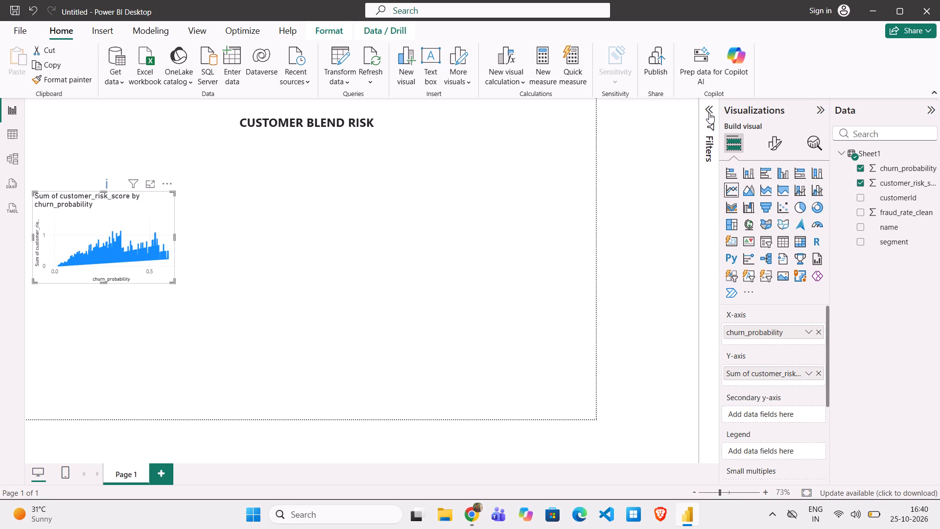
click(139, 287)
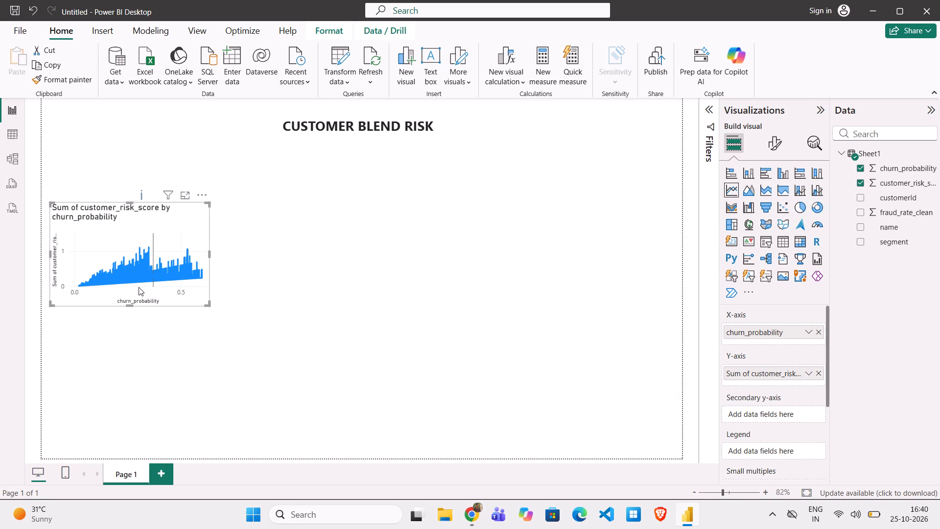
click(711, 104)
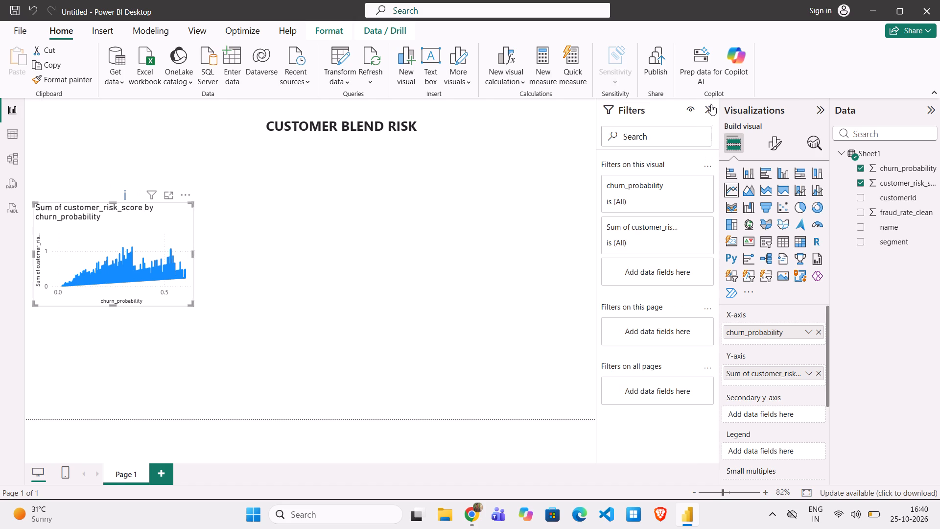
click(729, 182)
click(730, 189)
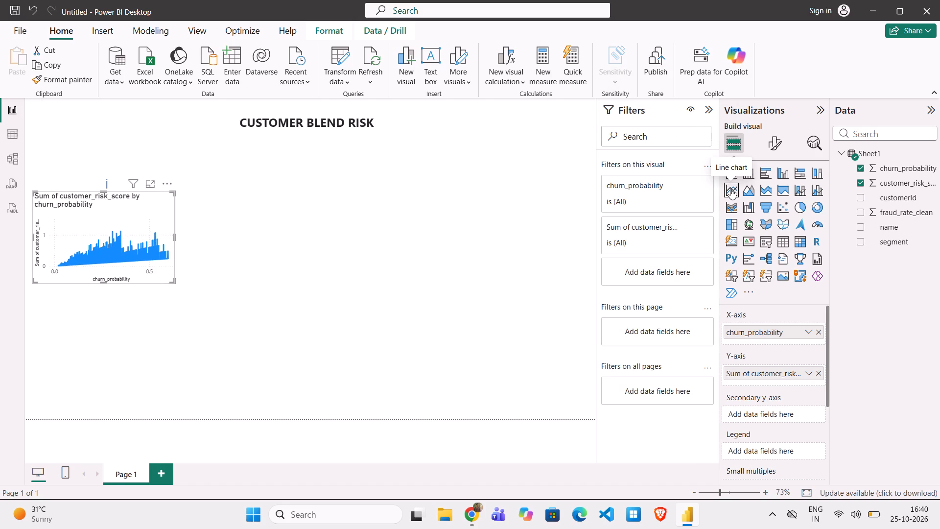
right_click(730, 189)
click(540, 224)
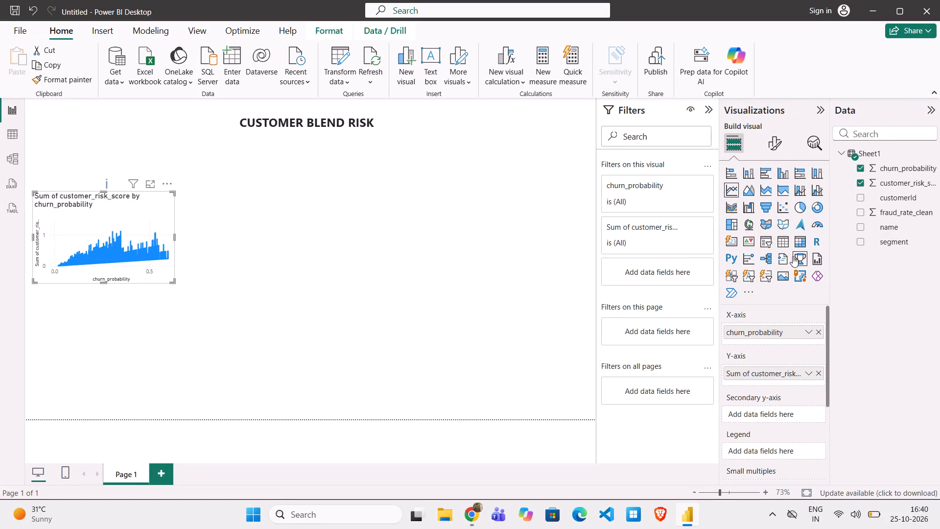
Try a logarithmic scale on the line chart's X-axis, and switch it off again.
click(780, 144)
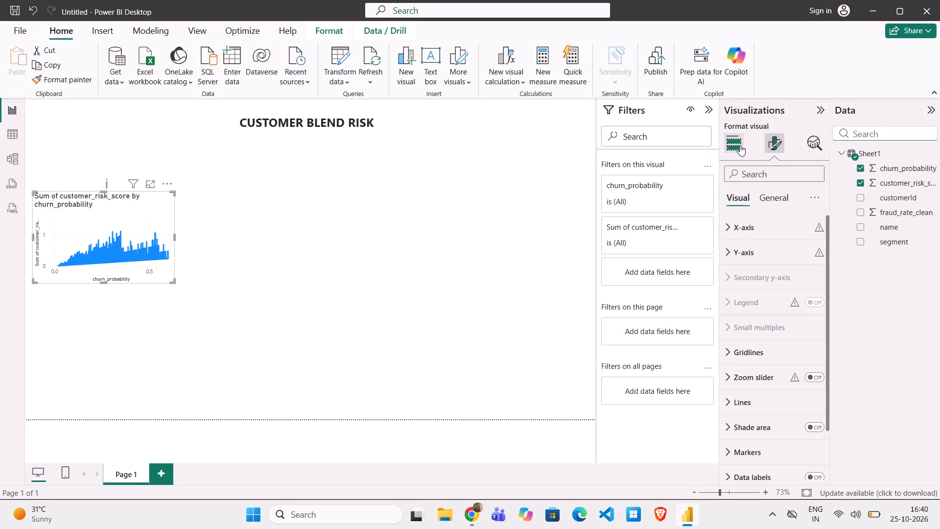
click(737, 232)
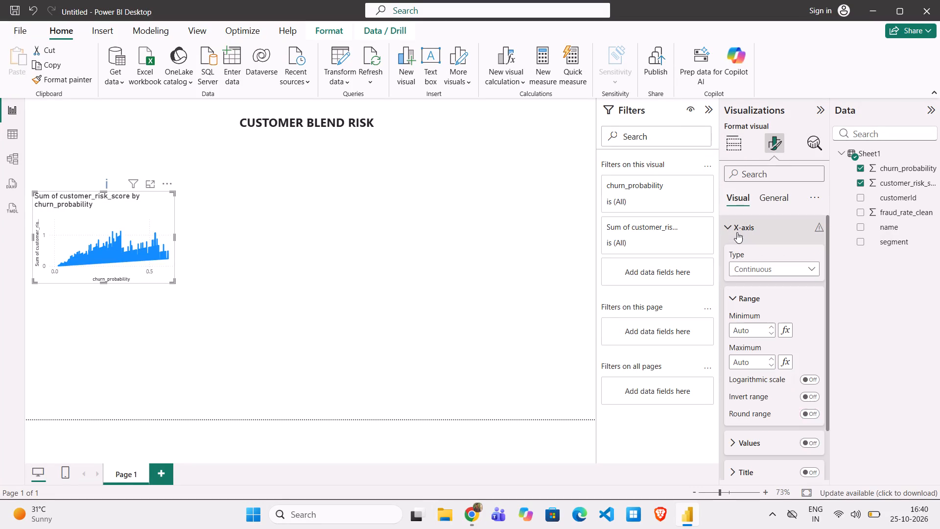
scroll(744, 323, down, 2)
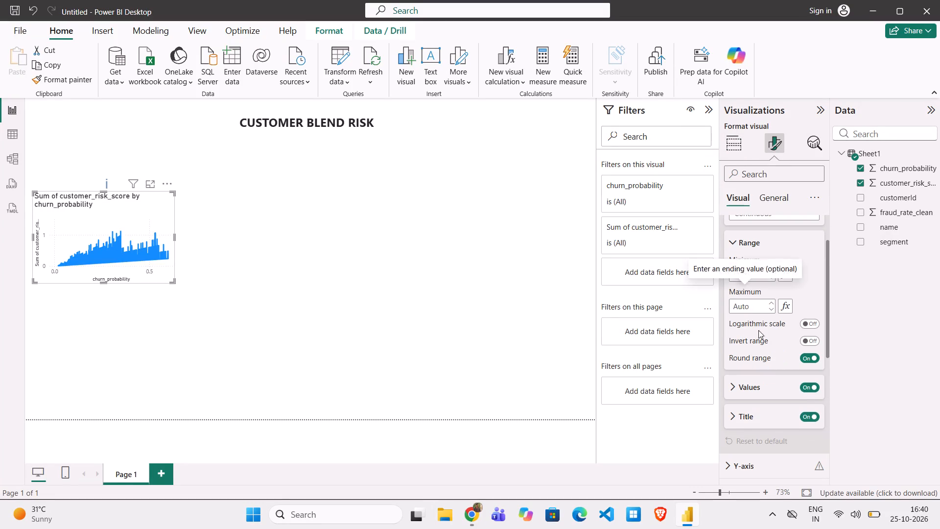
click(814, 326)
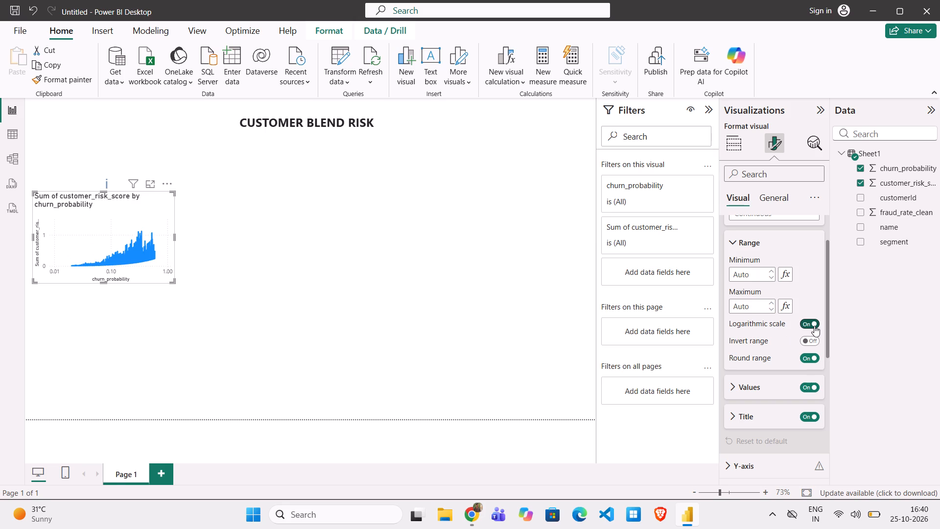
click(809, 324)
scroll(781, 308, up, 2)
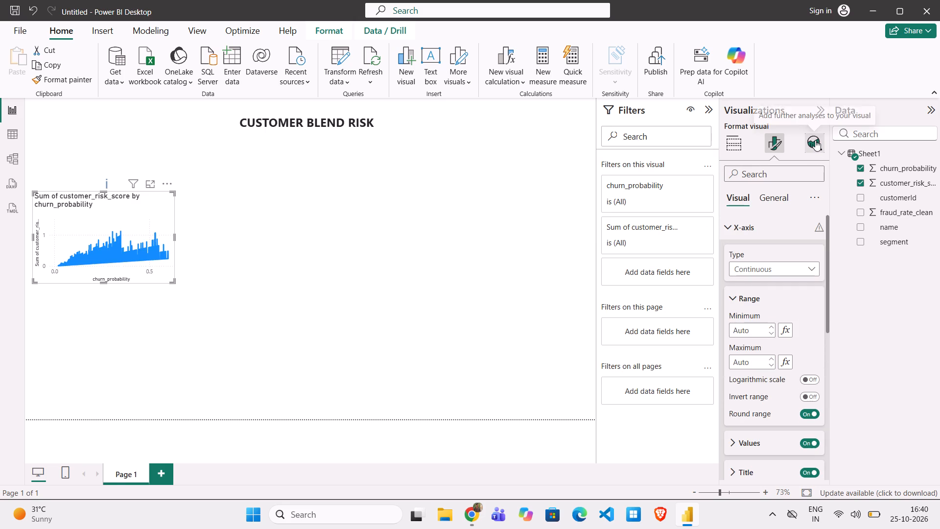
Make the line chart's title bold, trying italic on it and switching italic off again.
click(782, 201)
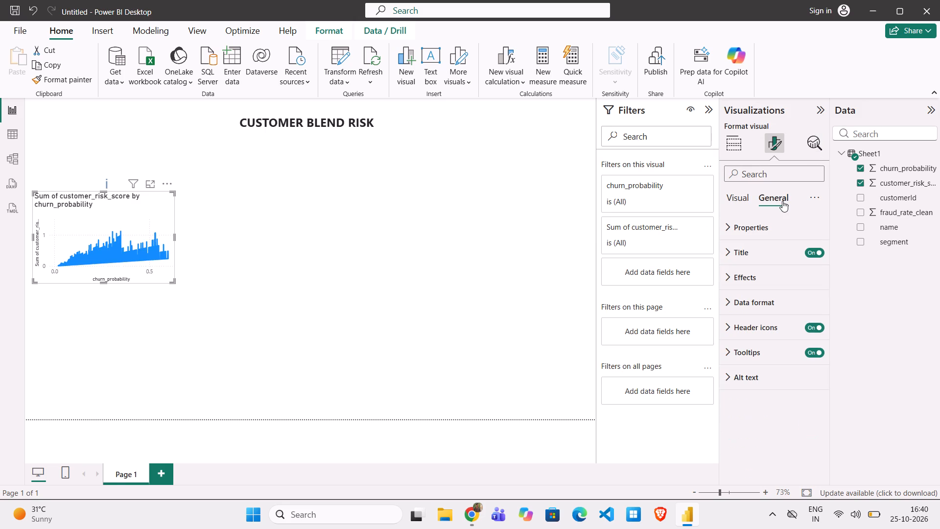
click(735, 261)
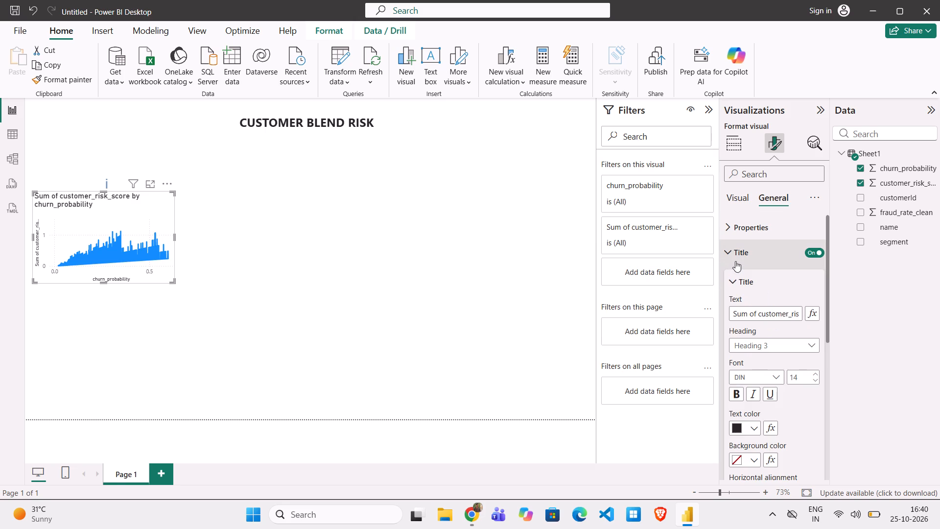
click(730, 398)
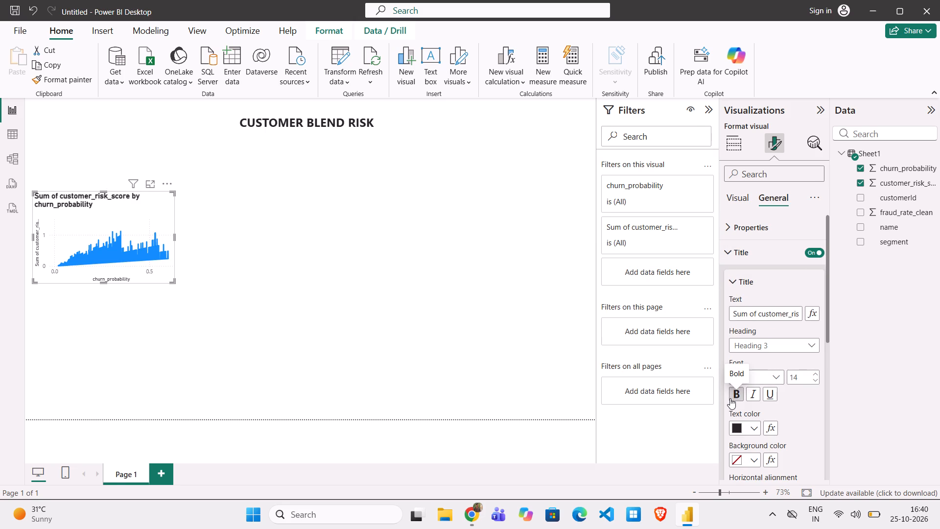
click(761, 395)
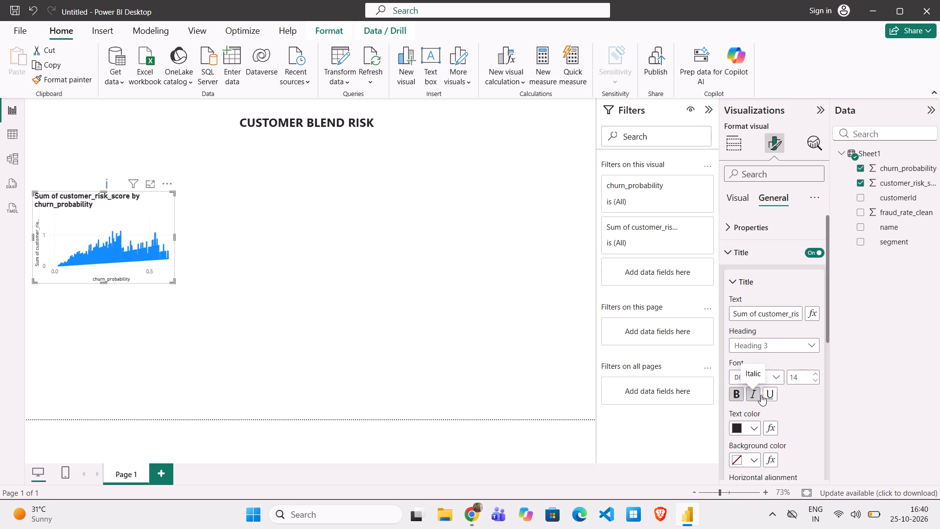
click(756, 395)
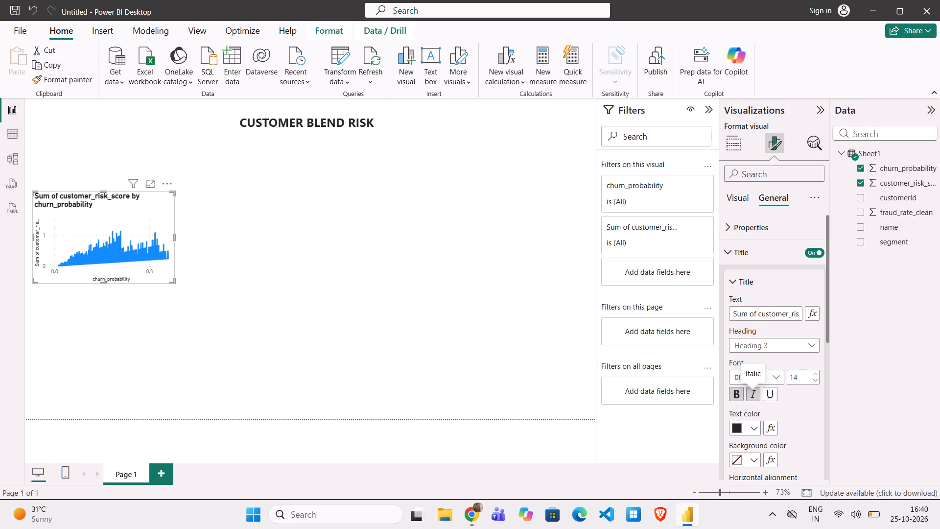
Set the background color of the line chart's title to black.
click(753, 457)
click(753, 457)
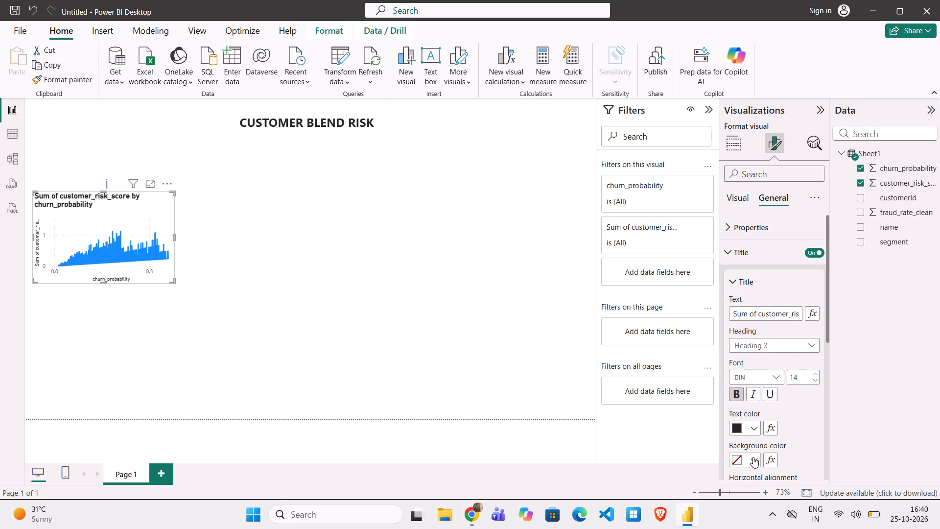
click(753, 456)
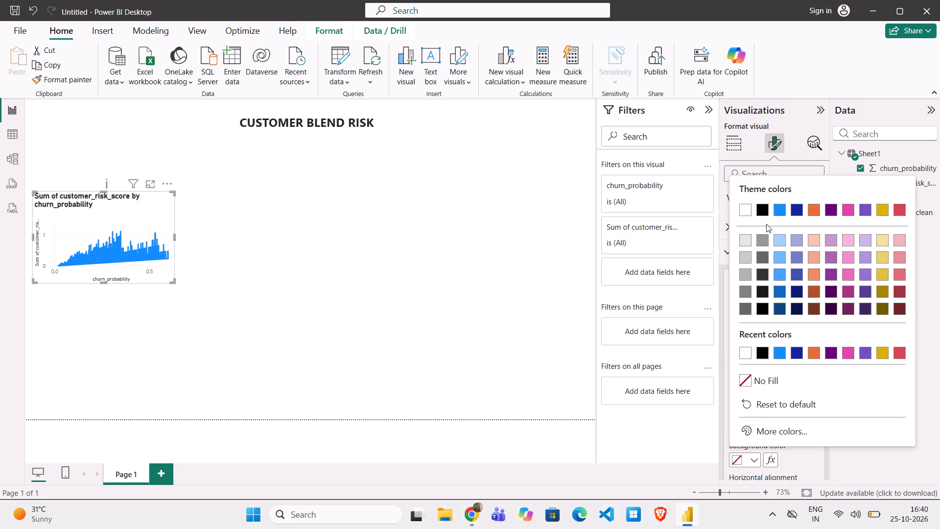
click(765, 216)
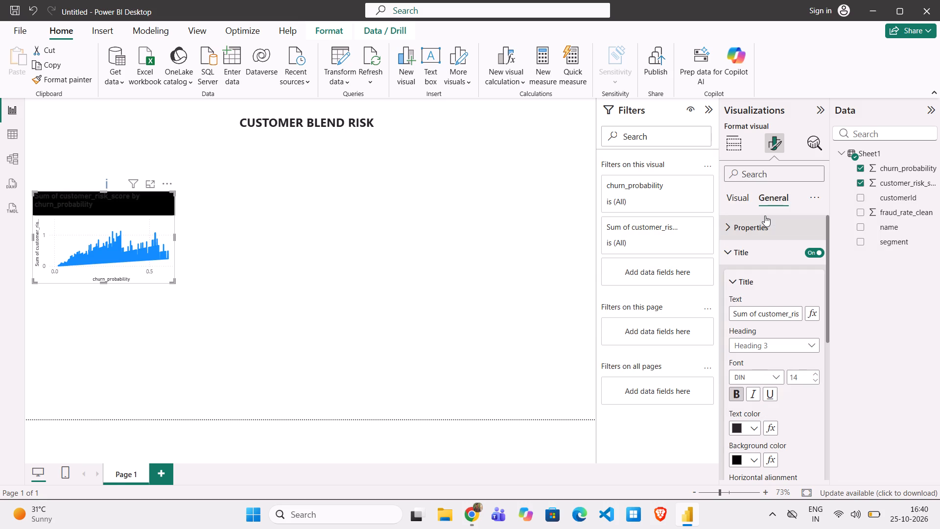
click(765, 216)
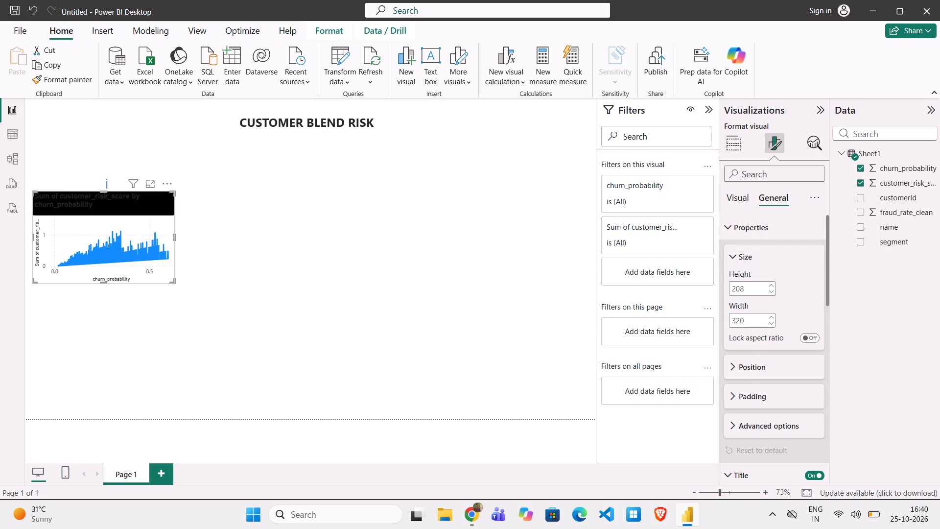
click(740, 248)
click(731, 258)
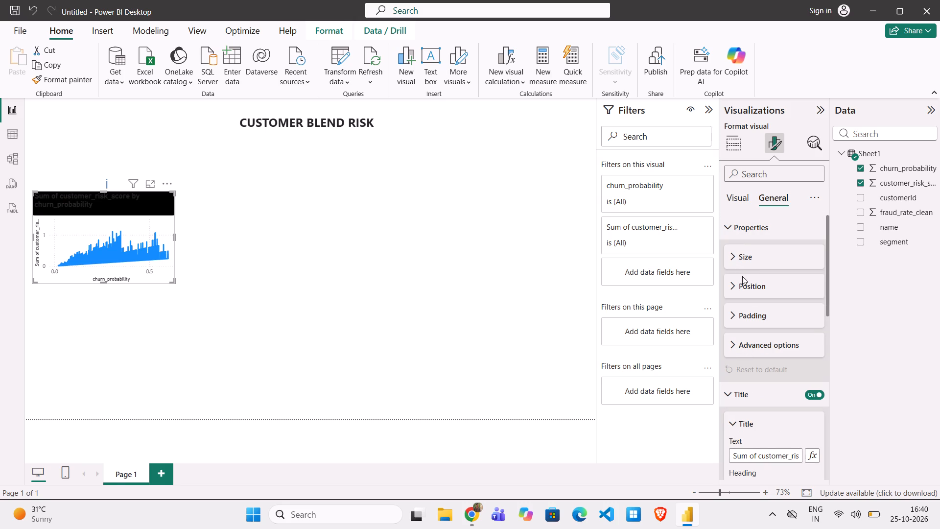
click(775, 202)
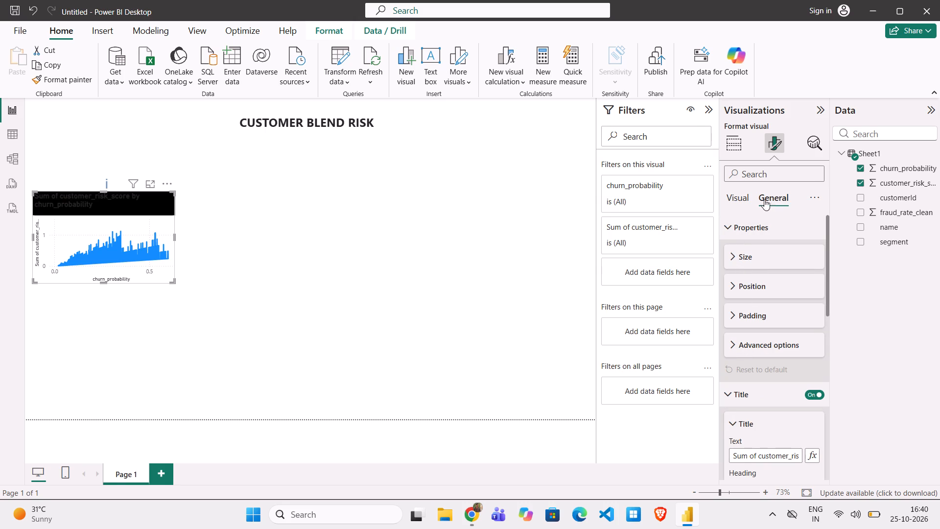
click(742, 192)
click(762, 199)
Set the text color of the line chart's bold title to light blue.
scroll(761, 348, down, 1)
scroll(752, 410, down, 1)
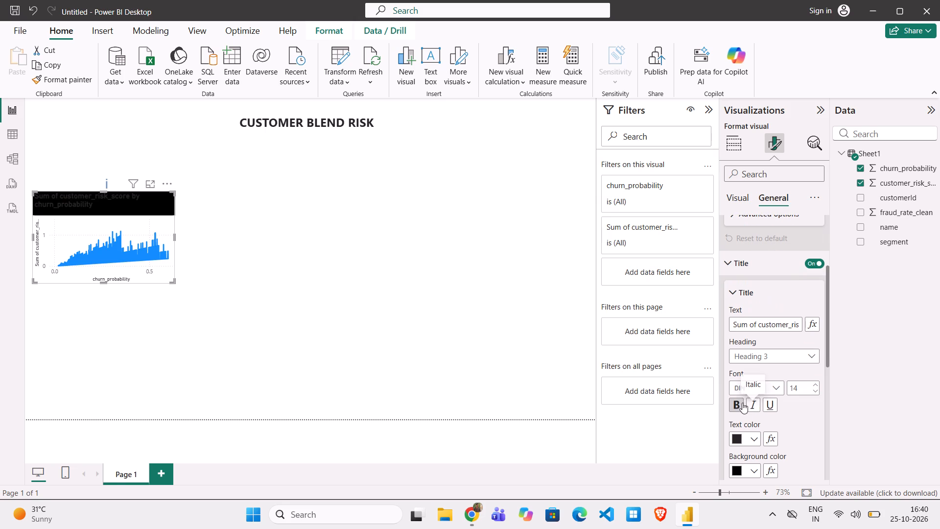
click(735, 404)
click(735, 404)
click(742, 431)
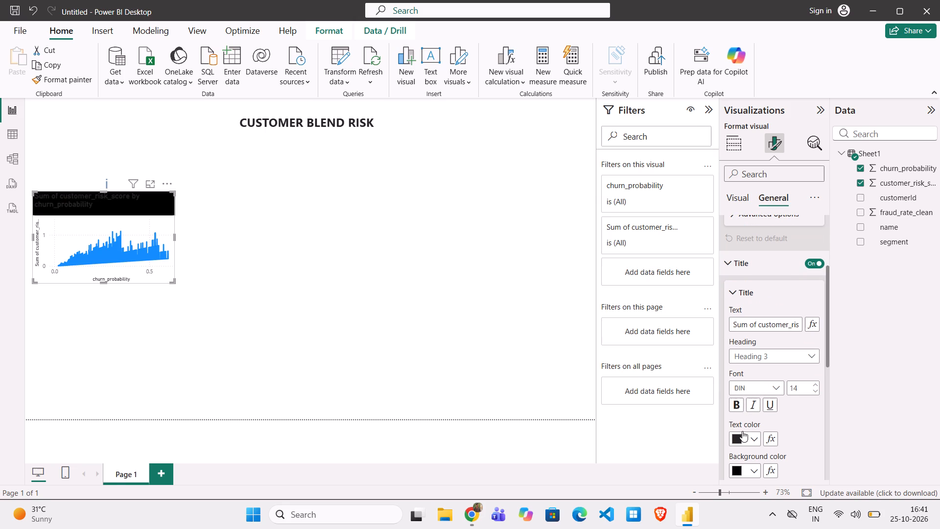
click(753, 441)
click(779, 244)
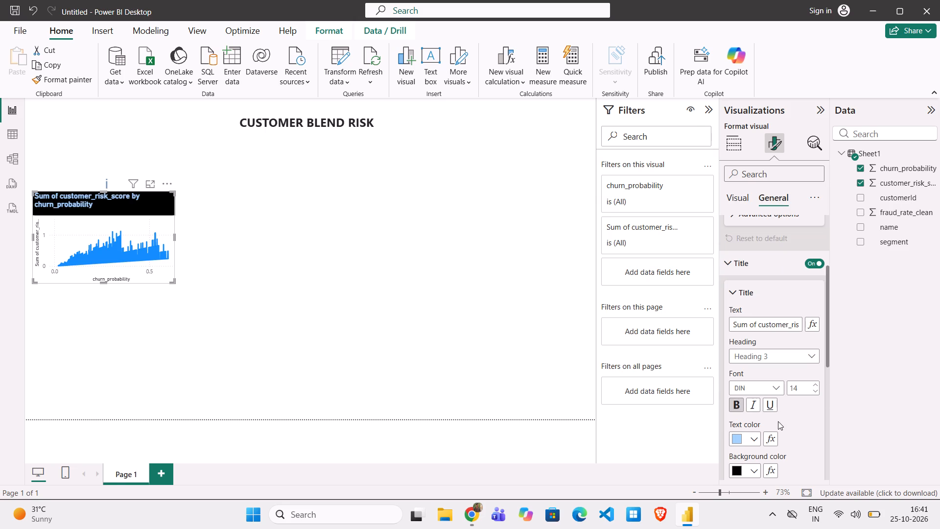
Give the line chart's title a light blue background and black text.
scroll(778, 421, down, 1)
click(746, 415)
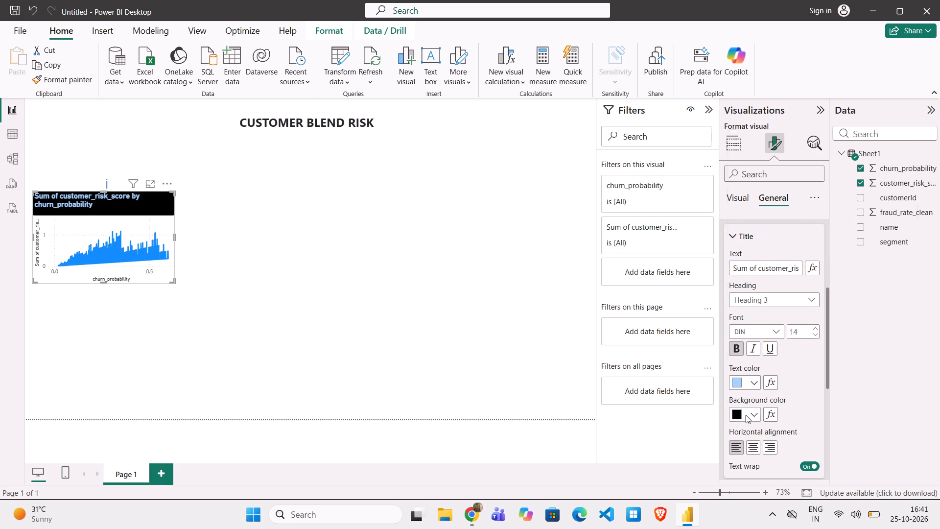
click(747, 309)
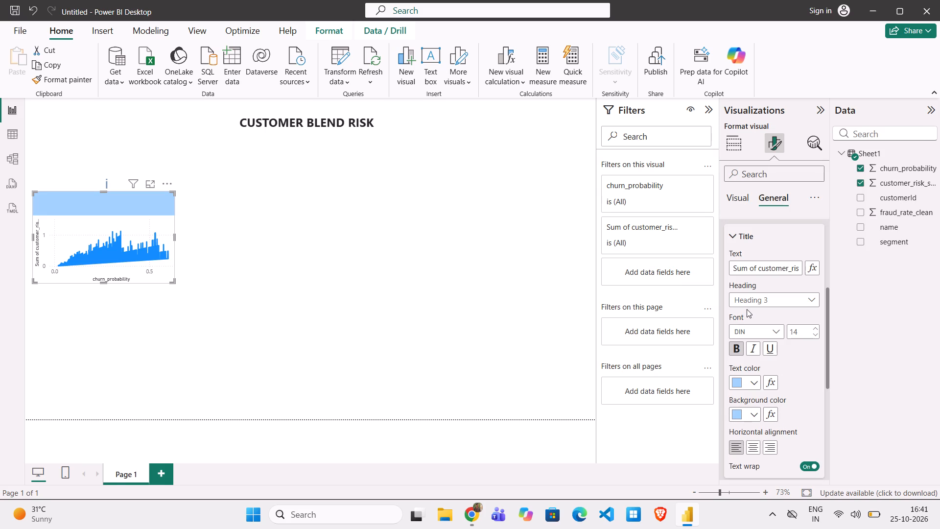
click(755, 385)
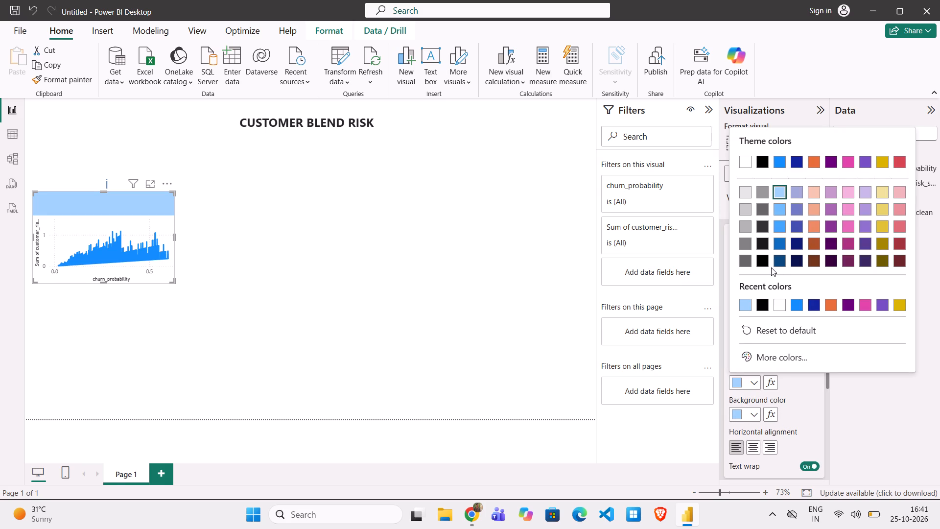
click(766, 259)
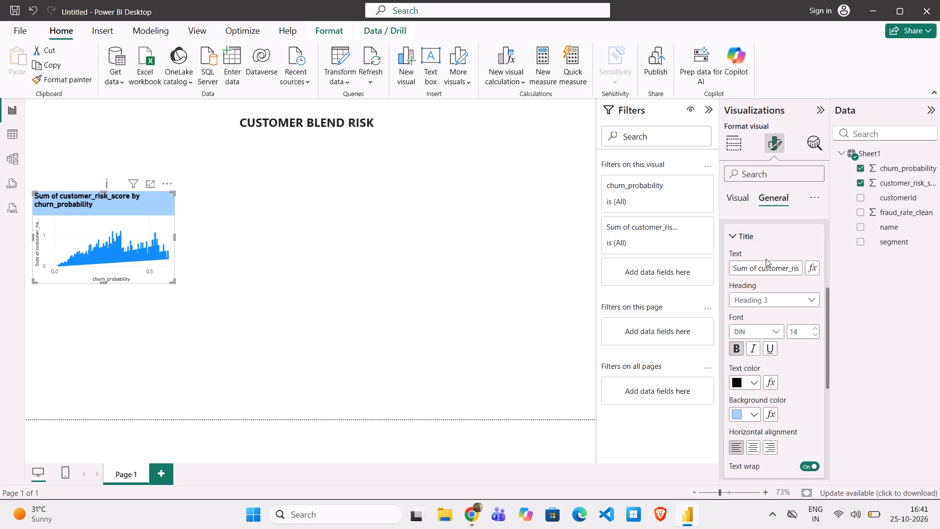
click(541, 252)
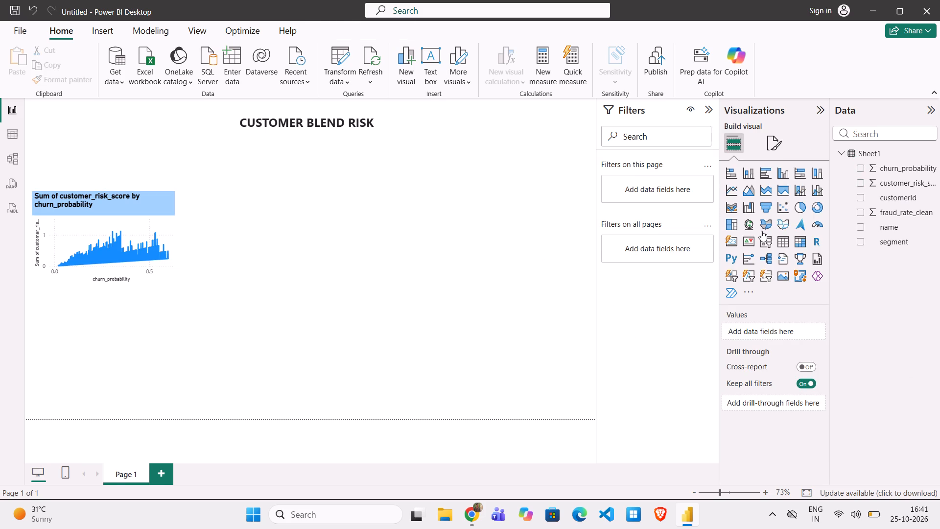
Insert an area chart on Page 1 and place it beside the line chart, aligned with its top edge.
click(171, 241)
click(400, 265)
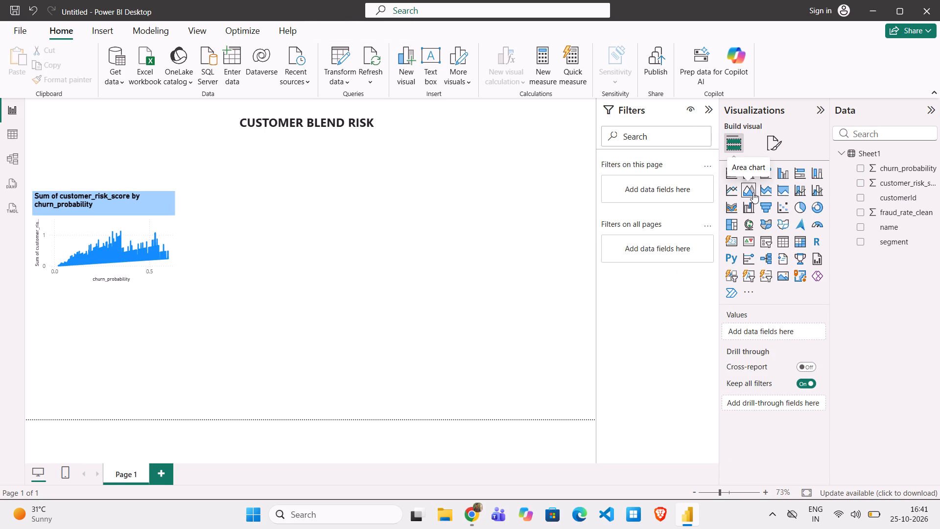
click(431, 235)
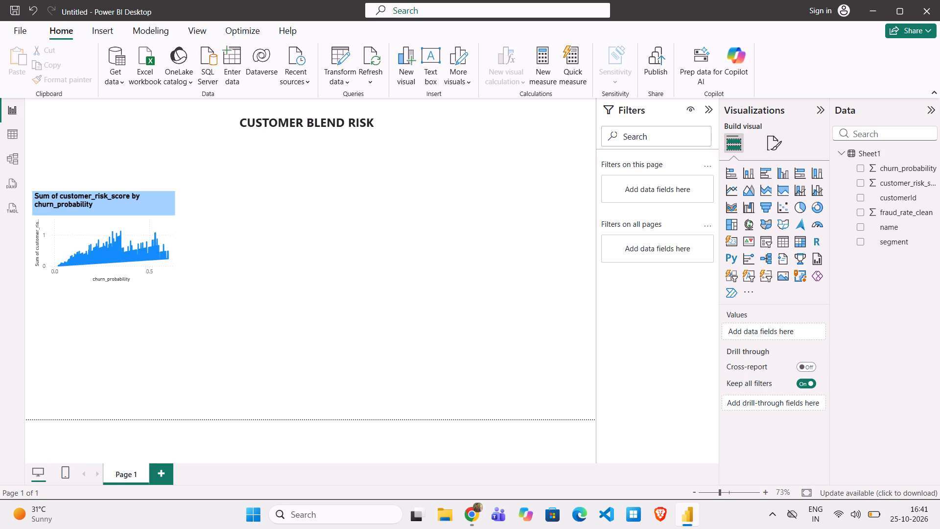
click(754, 191)
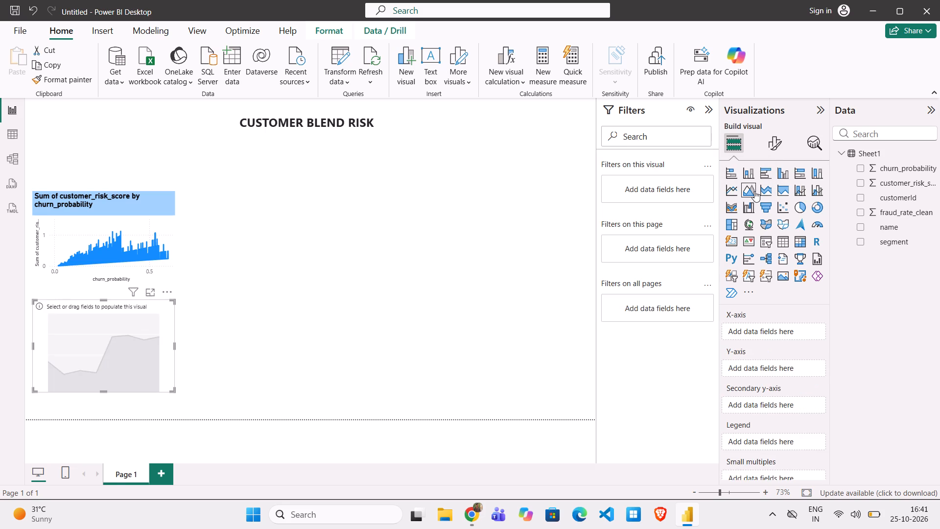
drag(117, 333, 271, 229)
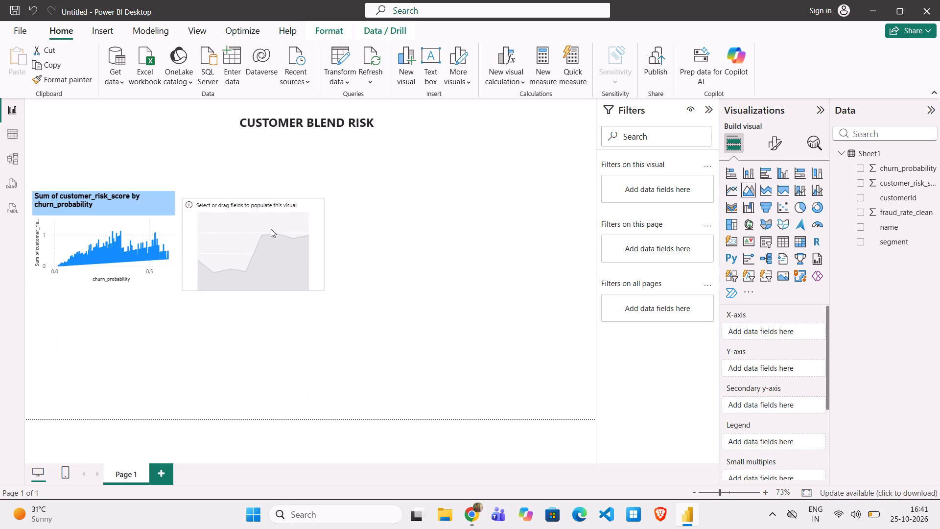
drag(271, 229, 277, 224)
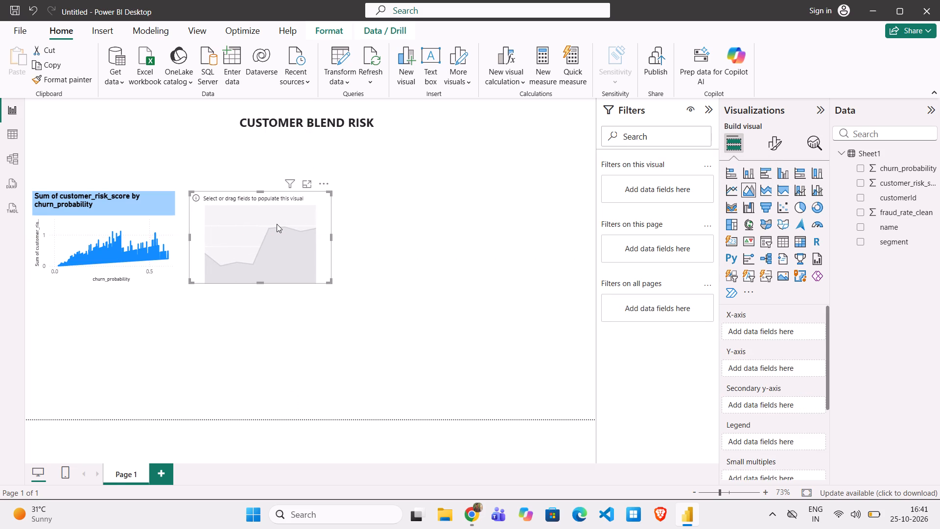
click(277, 224)
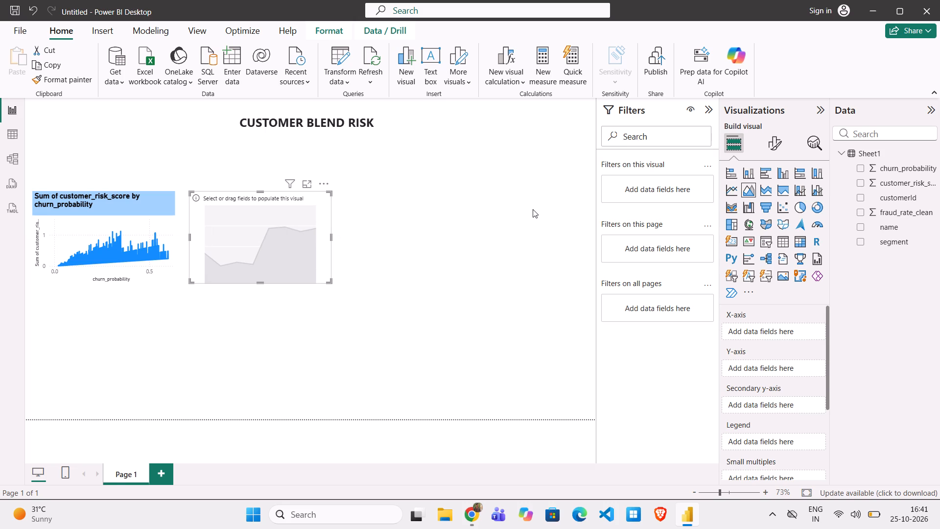
drag(533, 209, 468, 202)
click(468, 202)
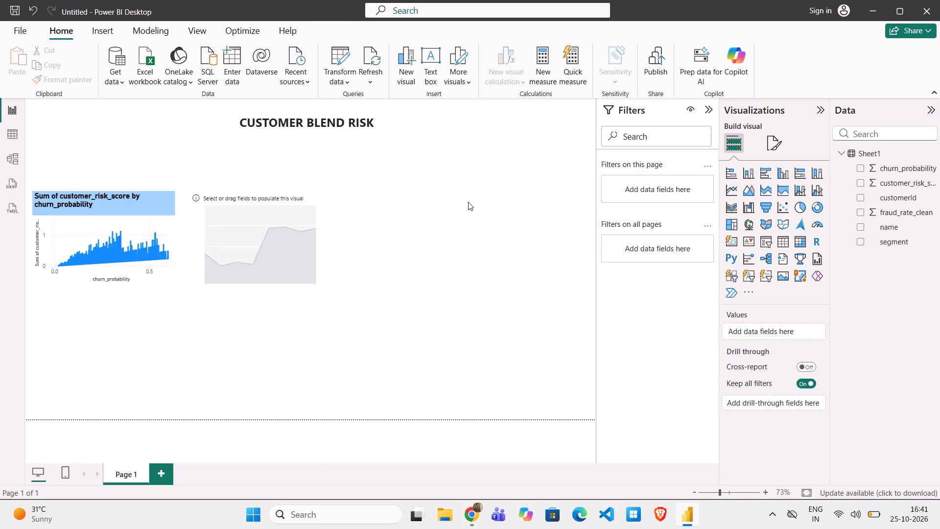
Assign customerId from Sheet1 to the area chart's X-axis and name to its Y-axis.
click(302, 229)
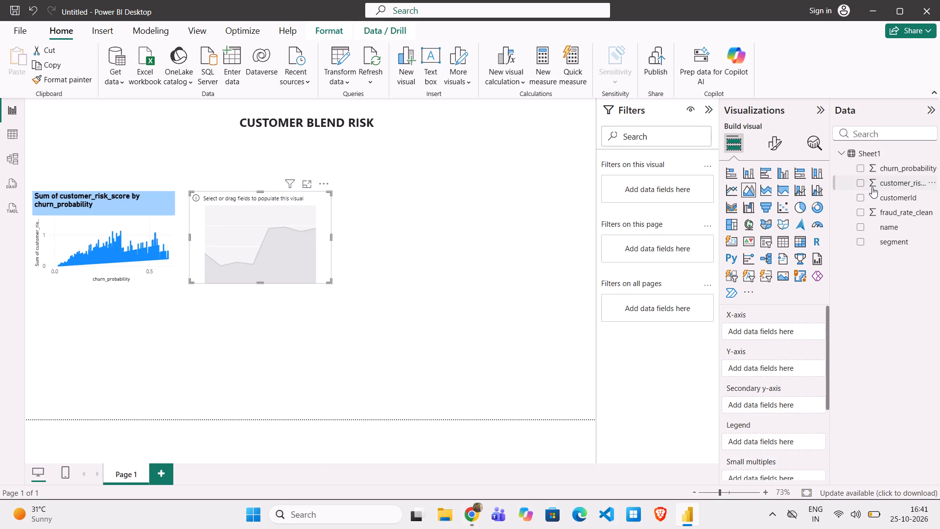
click(870, 192)
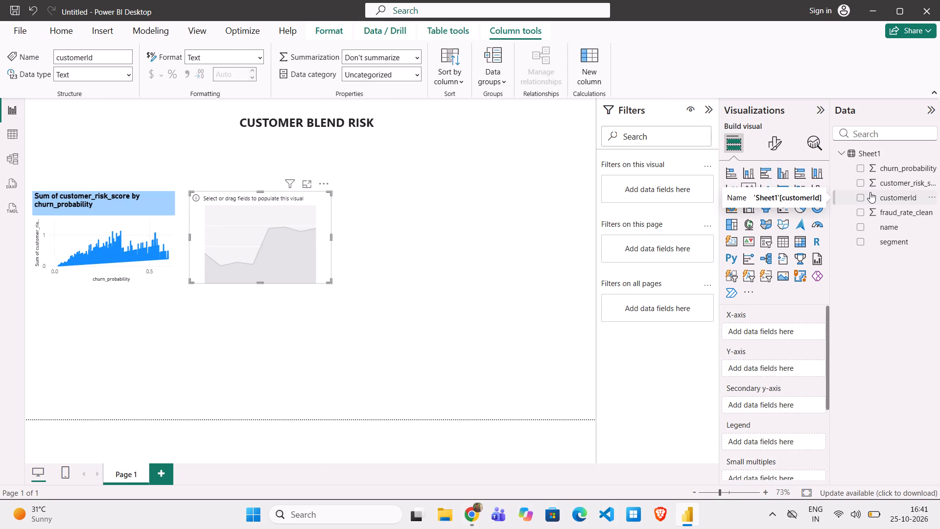
drag(870, 192, 780, 326)
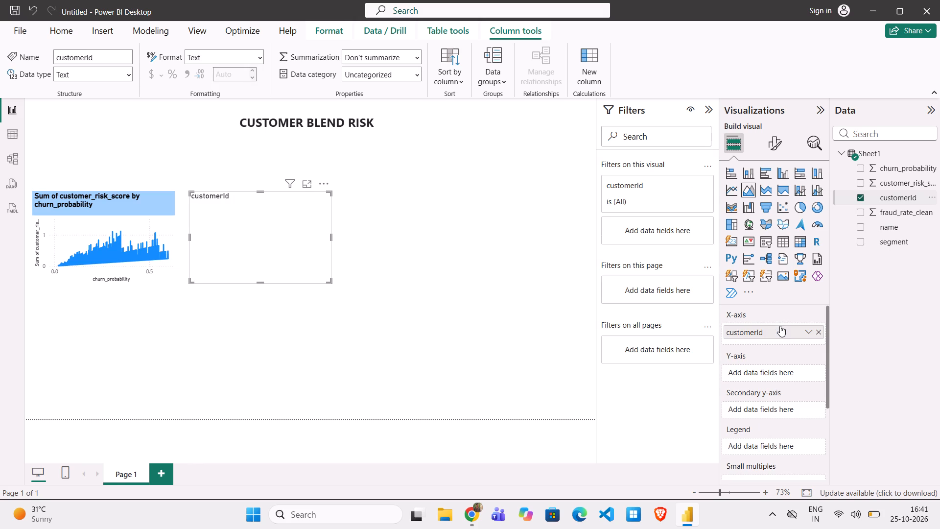
drag(887, 222, 770, 365)
click(253, 248)
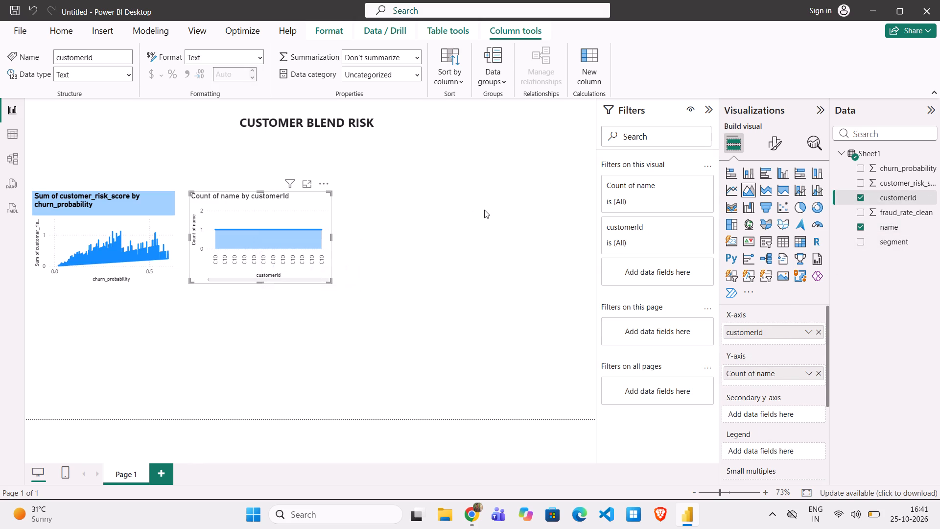
click(484, 210)
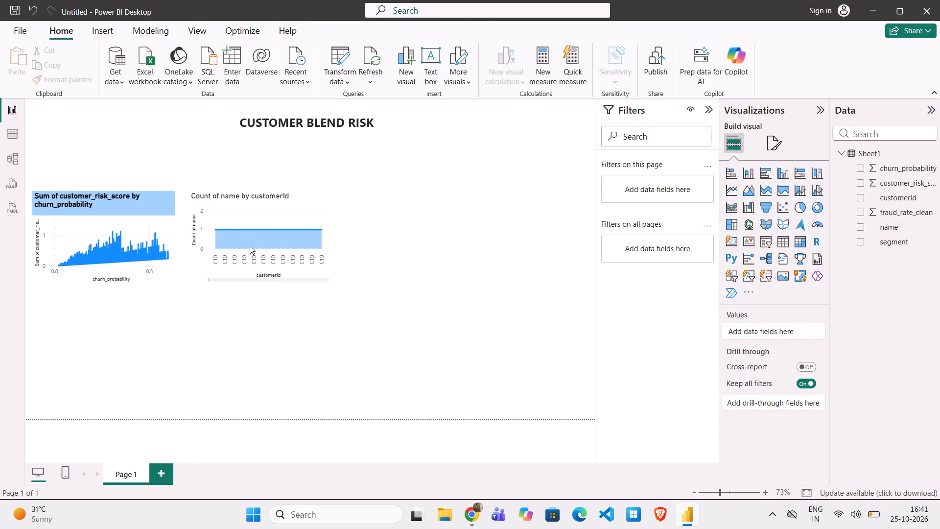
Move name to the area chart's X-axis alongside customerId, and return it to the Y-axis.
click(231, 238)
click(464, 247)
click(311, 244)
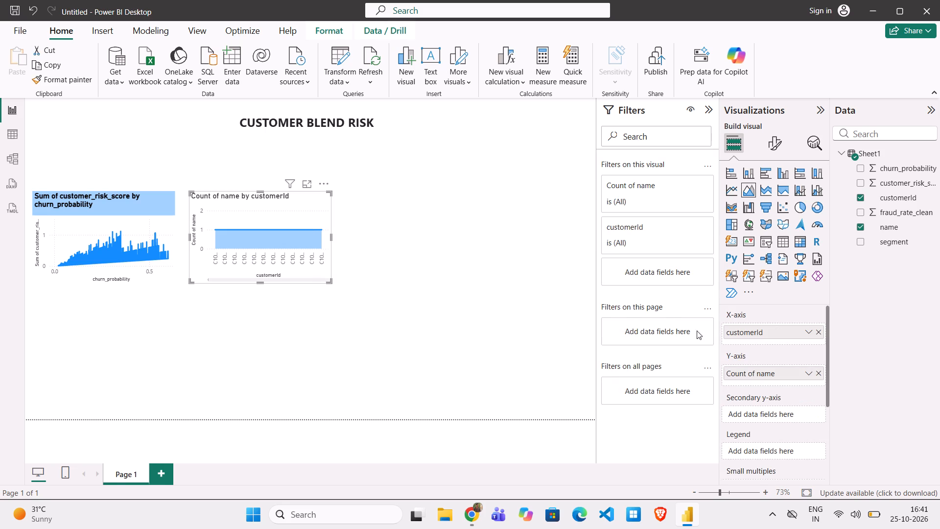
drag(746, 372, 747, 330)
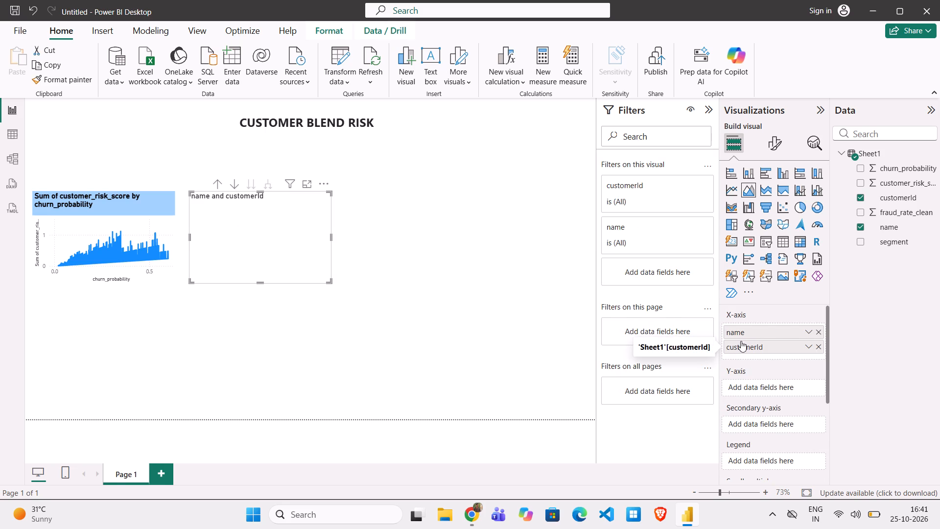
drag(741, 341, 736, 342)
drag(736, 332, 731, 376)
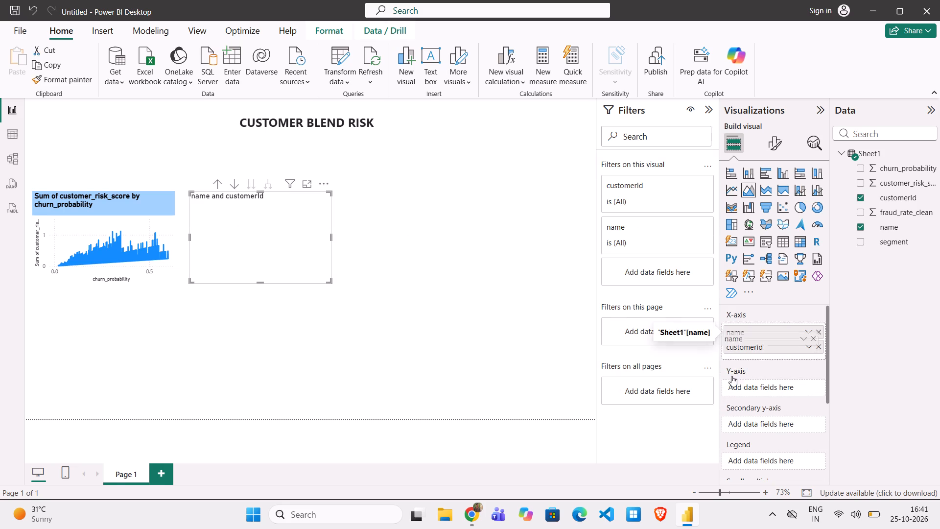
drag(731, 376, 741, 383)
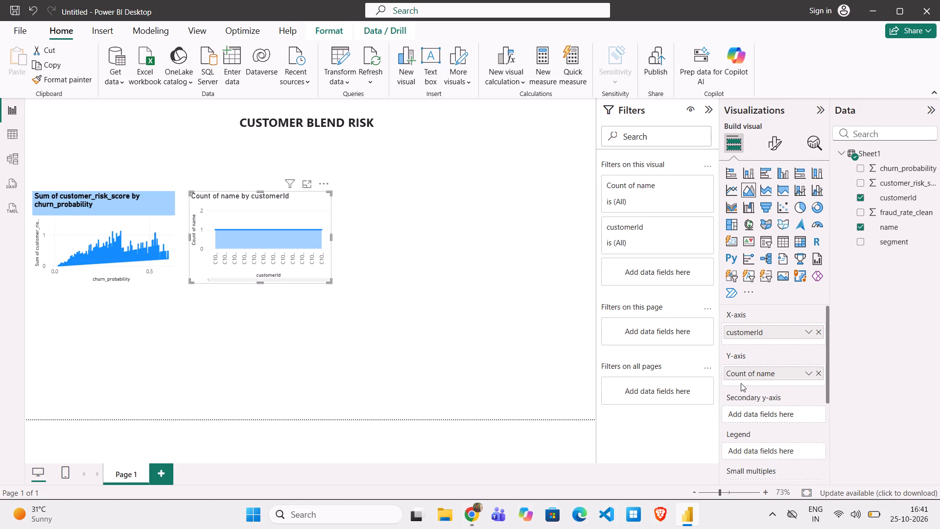
Swap the area chart's fields so that name is on the X-axis and customerId is on the Y-axis.
drag(741, 383, 741, 378)
drag(741, 378, 730, 331)
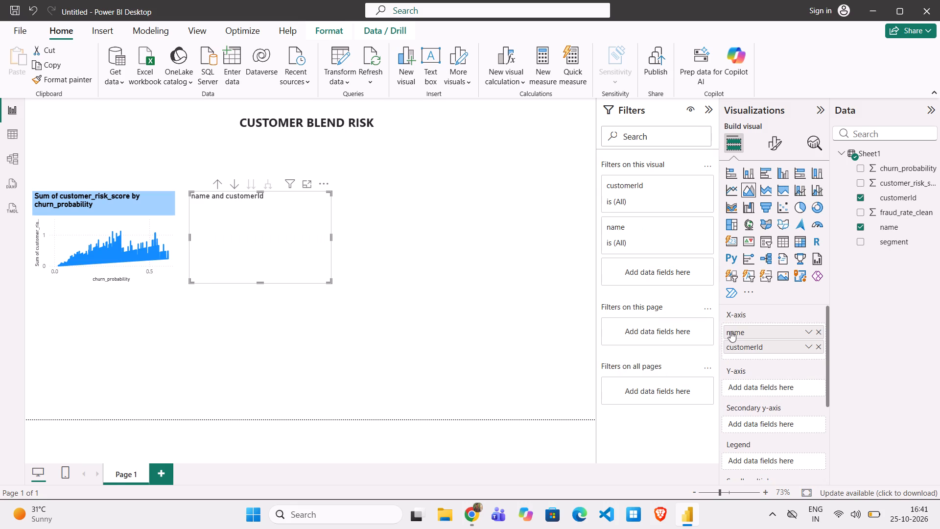
drag(736, 346, 739, 388)
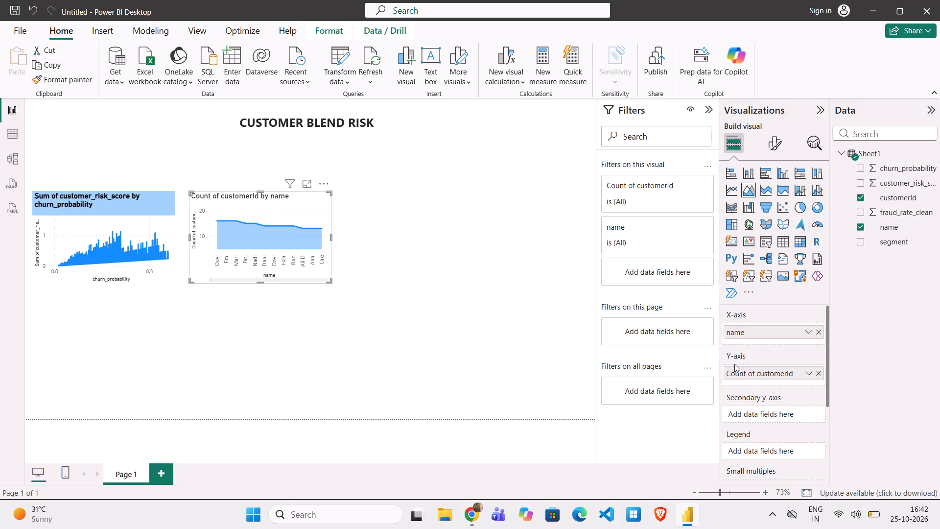
Move customerId to the area chart's legend and assign customer_risk_score to its Y-axis.
drag(734, 374, 745, 455)
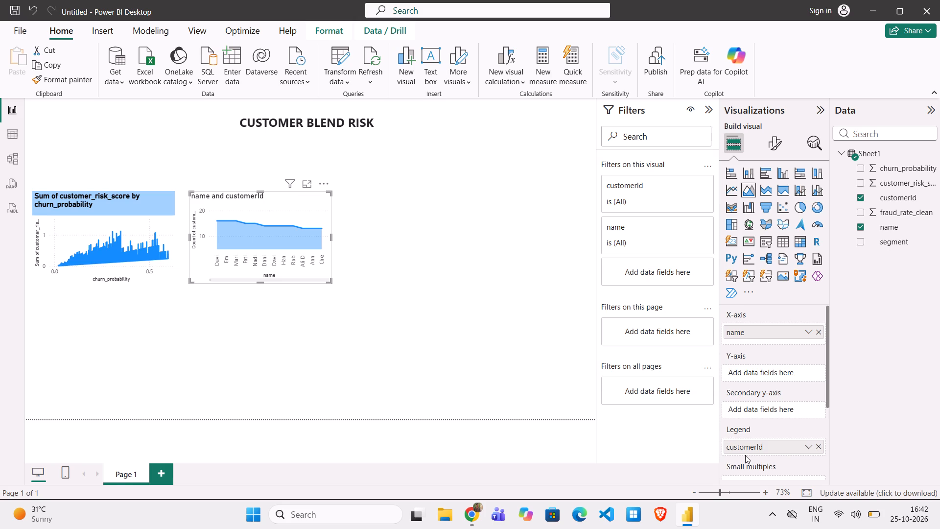
click(253, 202)
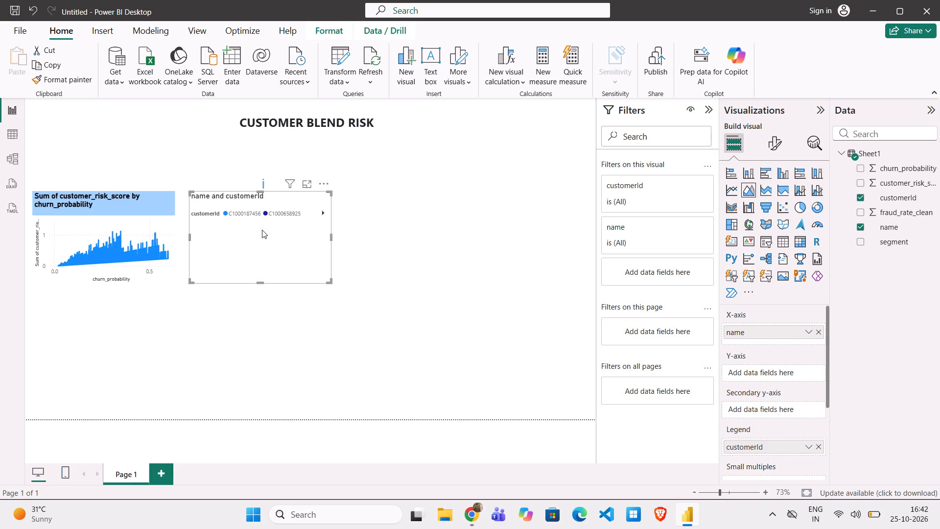
click(262, 230)
drag(895, 186, 778, 377)
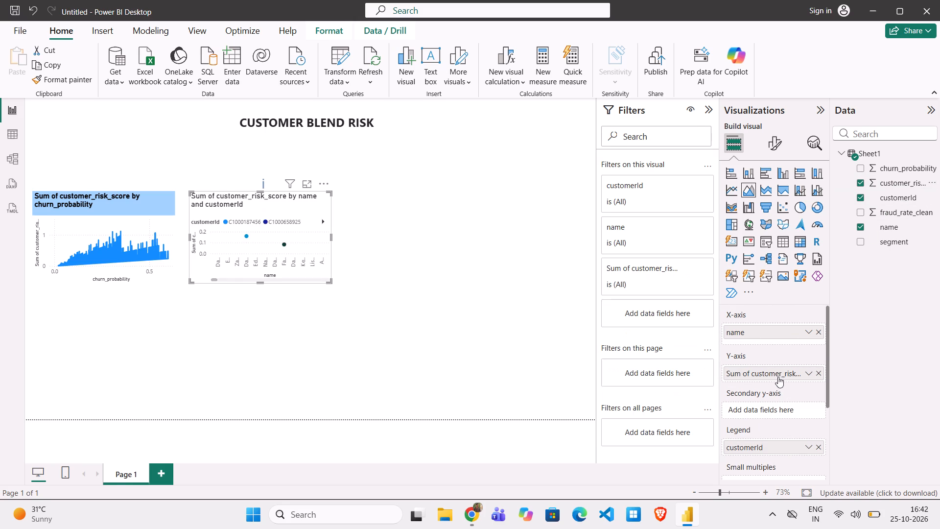
click(288, 247)
scroll(785, 385, down, 1)
scroll(785, 385, up, 1)
Remove customerId from the area chart, leaving name and customer_risk_score as its fields.
click(866, 199)
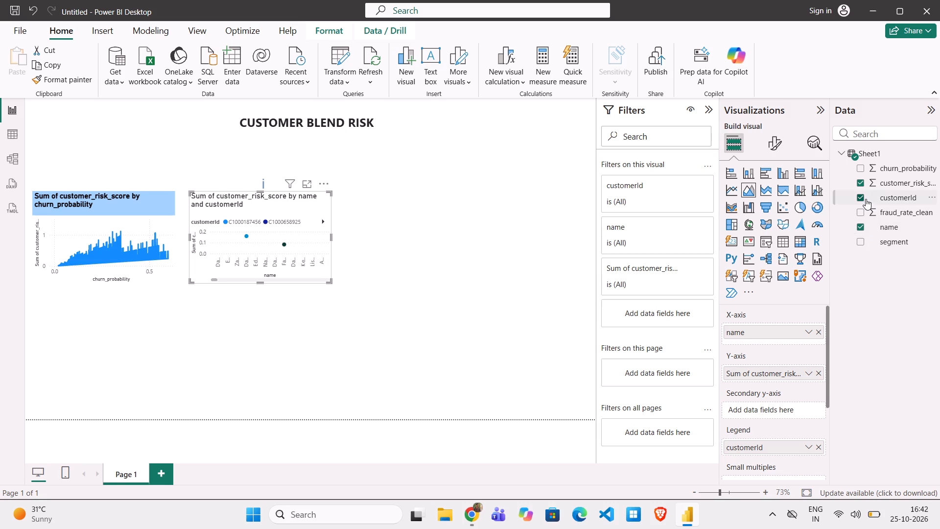
click(859, 197)
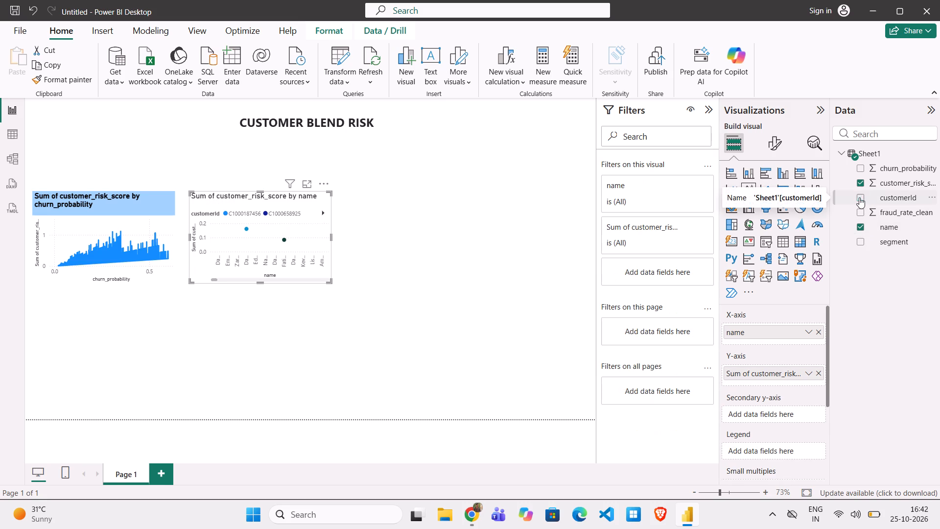
click(478, 313)
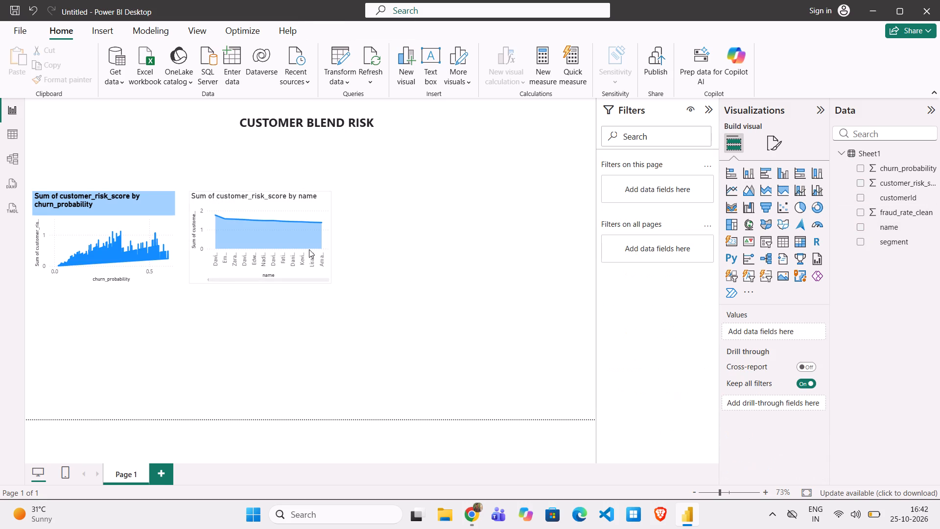
click(309, 249)
click(485, 225)
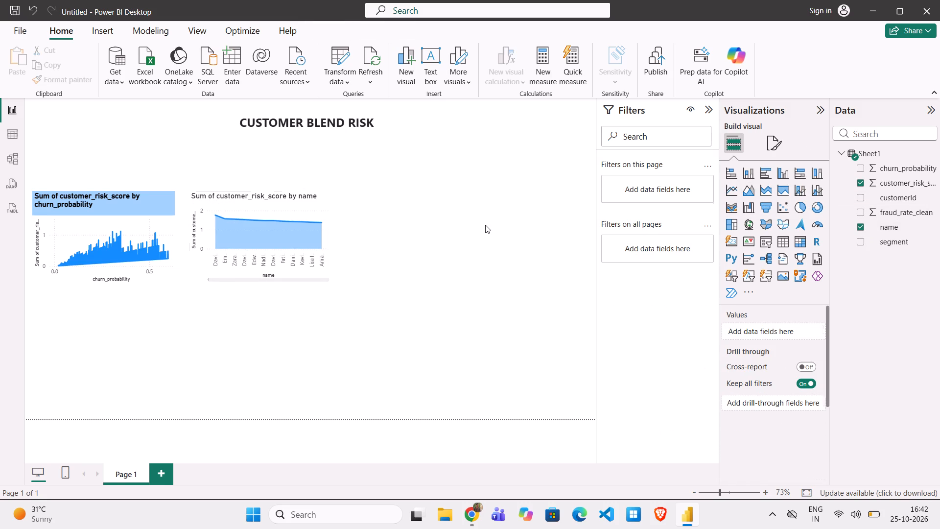
Insert a funnel chart on Page 1 beneath the line chart.
click(418, 227)
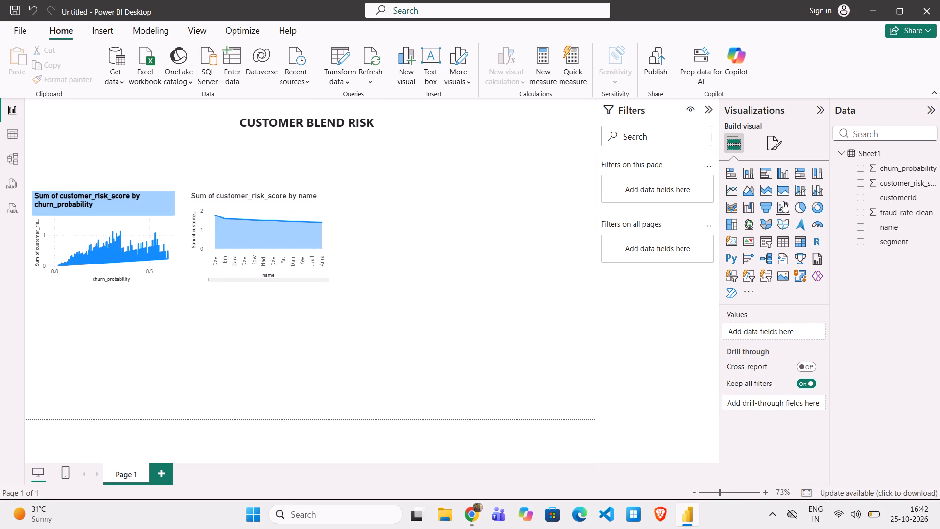
click(760, 207)
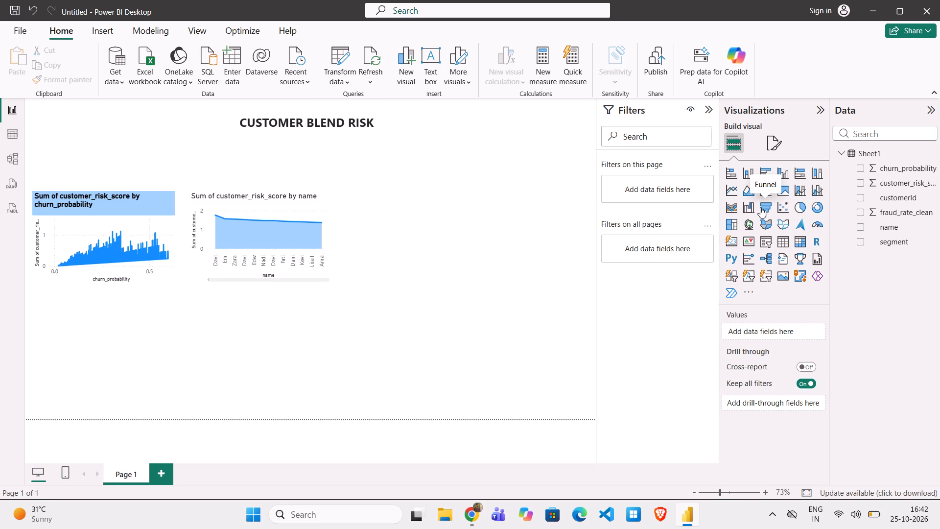
click(145, 339)
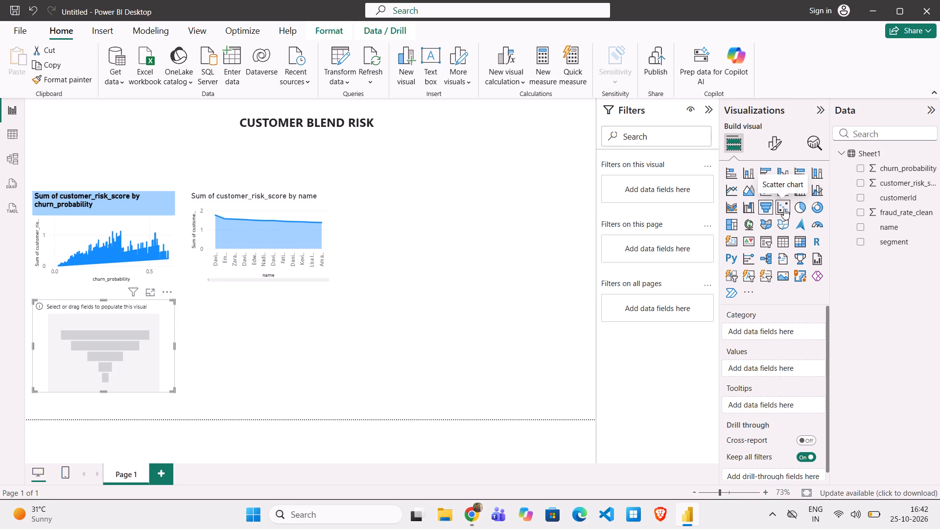
Assign segment to the funnel chart's category and fraud_rate_clean to its values.
click(861, 239)
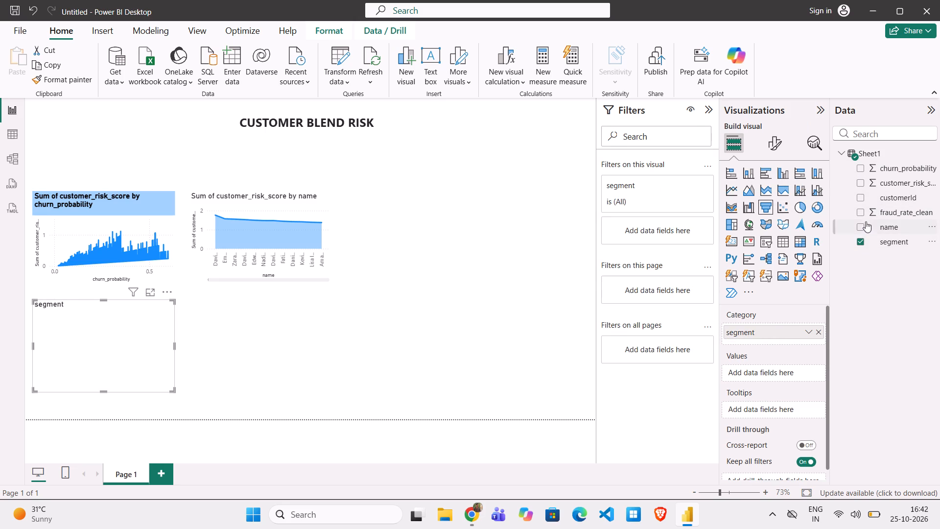
drag(864, 215, 769, 381)
click(55, 316)
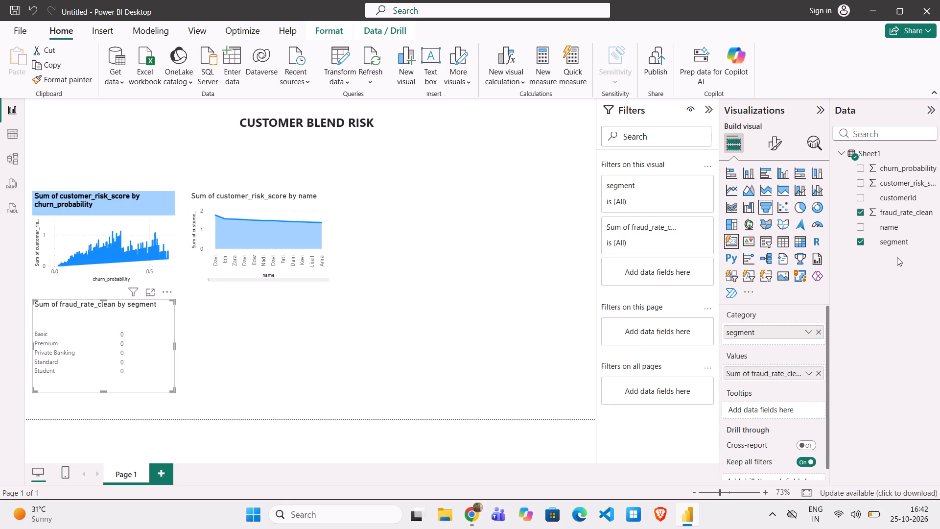
Add segment to the funnel chart's tooltips.
drag(883, 239, 786, 386)
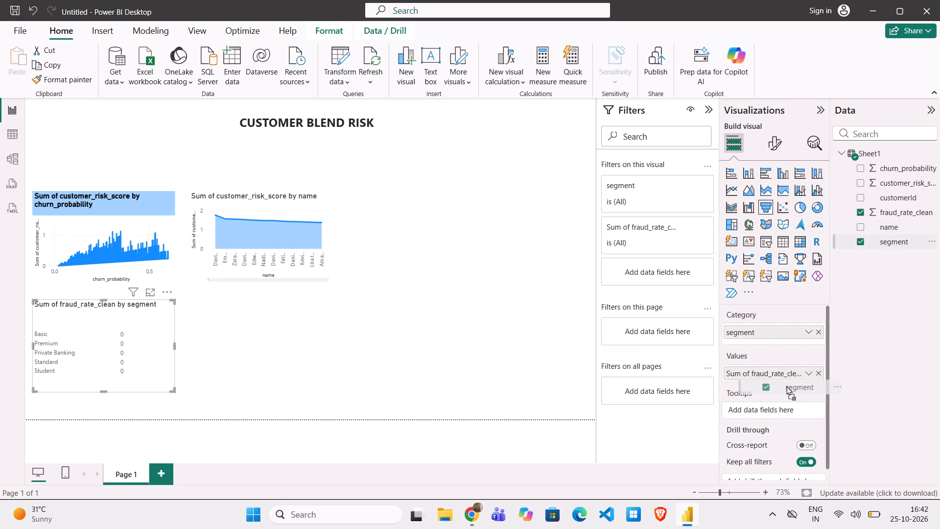
drag(786, 386, 779, 402)
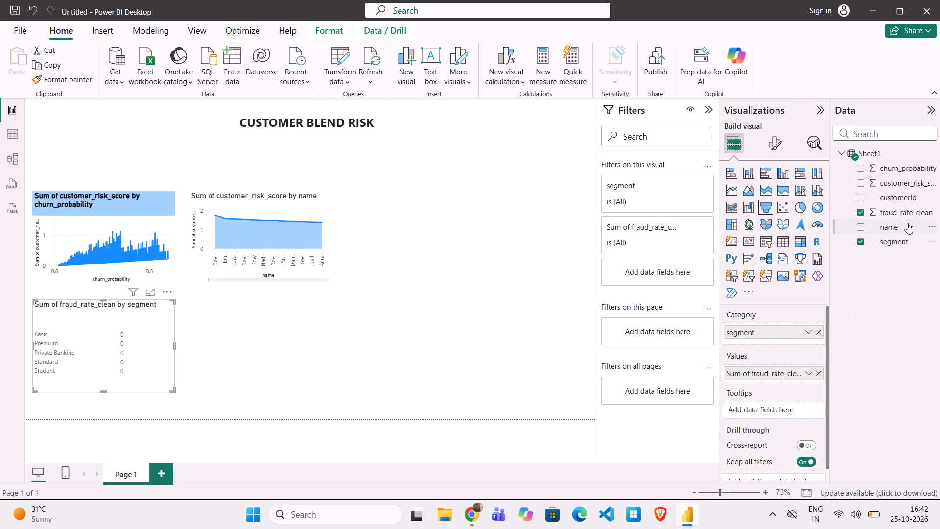
drag(899, 240, 786, 413)
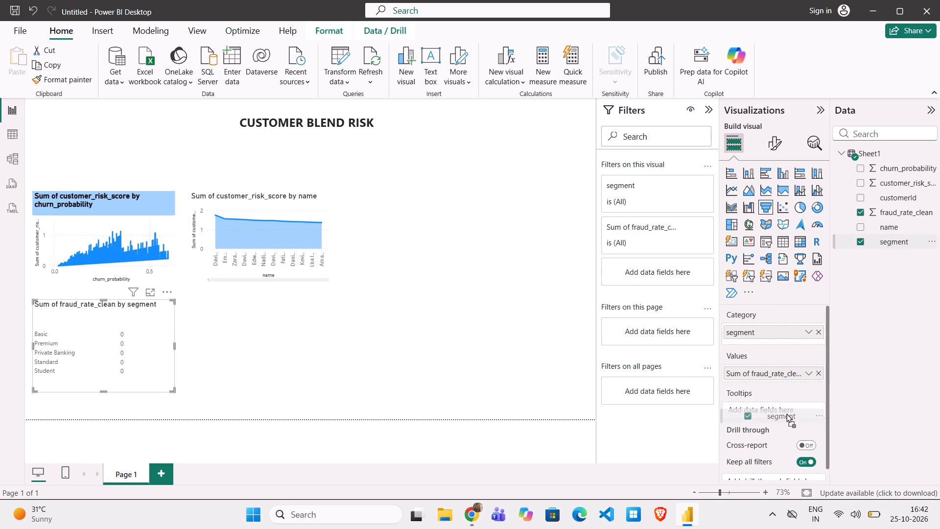
drag(786, 413, 784, 409)
click(169, 345)
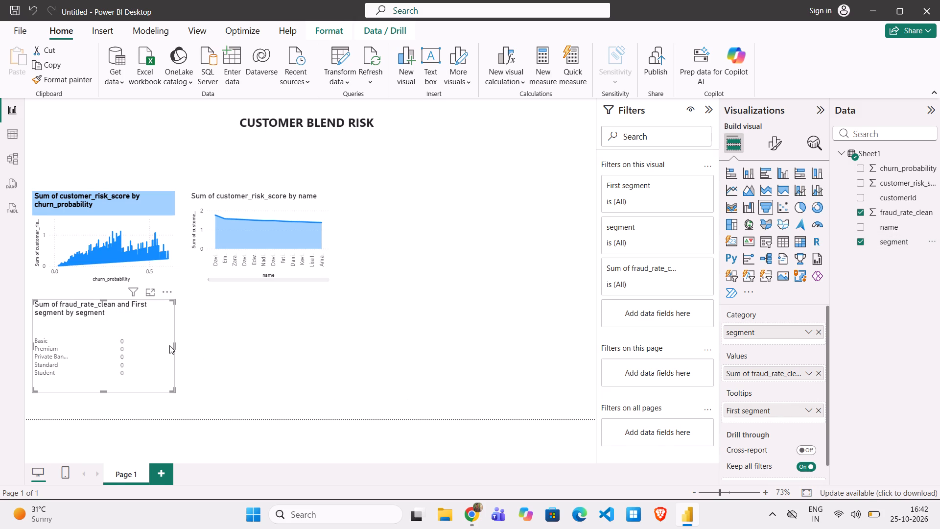
scroll(740, 389, down, 1)
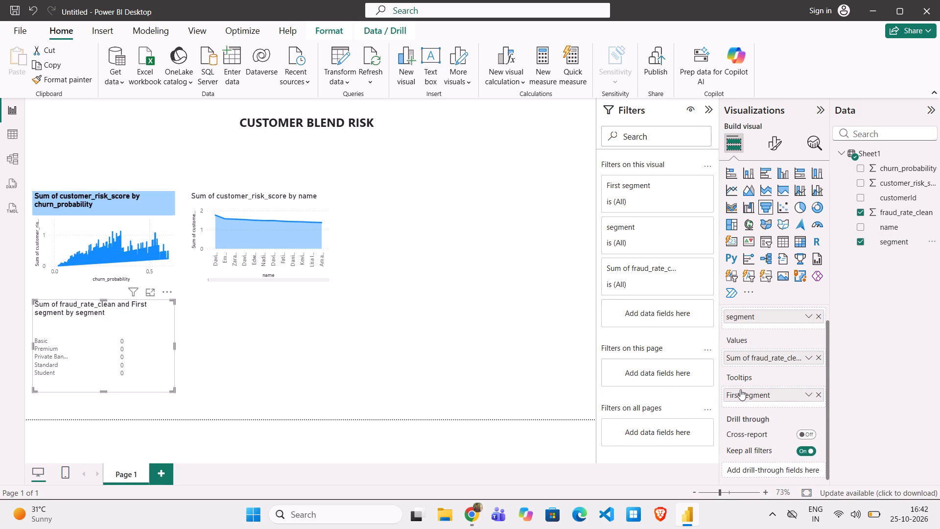
scroll(740, 389, up, 1)
click(131, 345)
Show the funnel chart's data as a table and examine fraud_rate_clean for each segment.
right_click(115, 316)
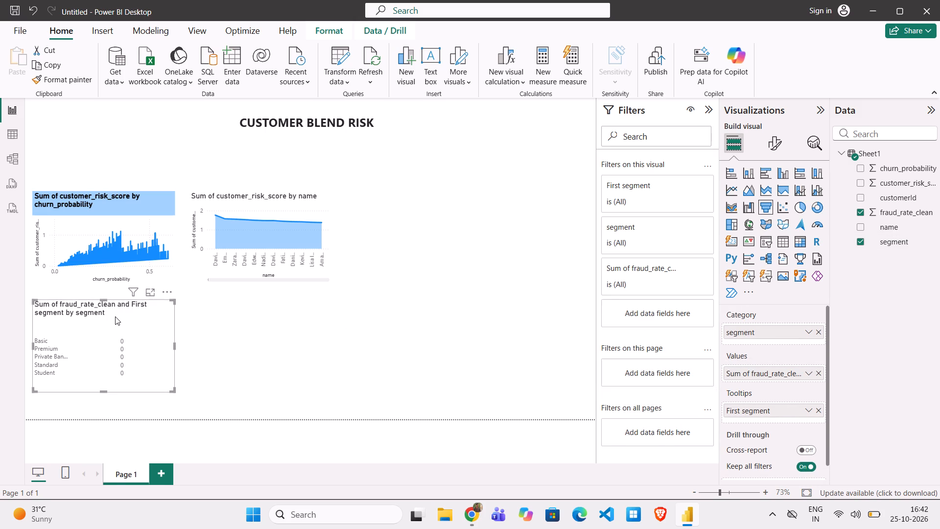
click(218, 338)
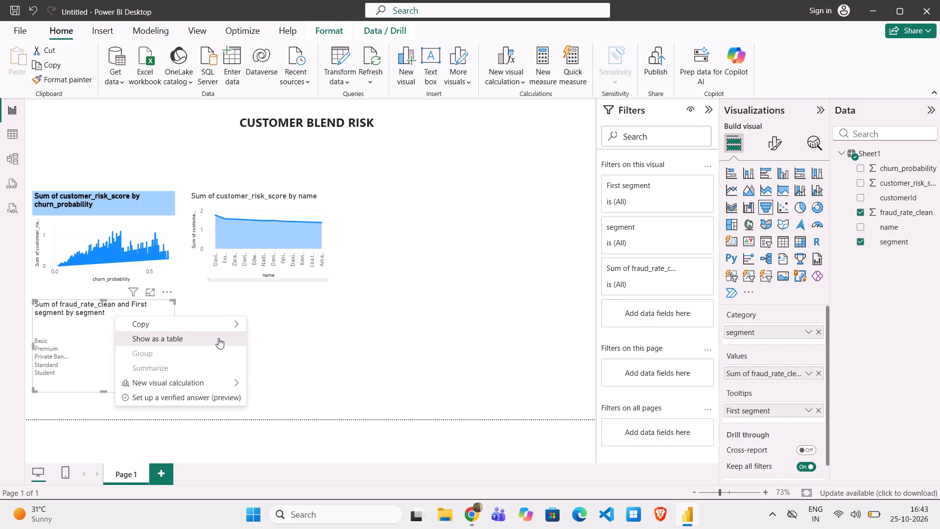
scroll(332, 313, up, 2)
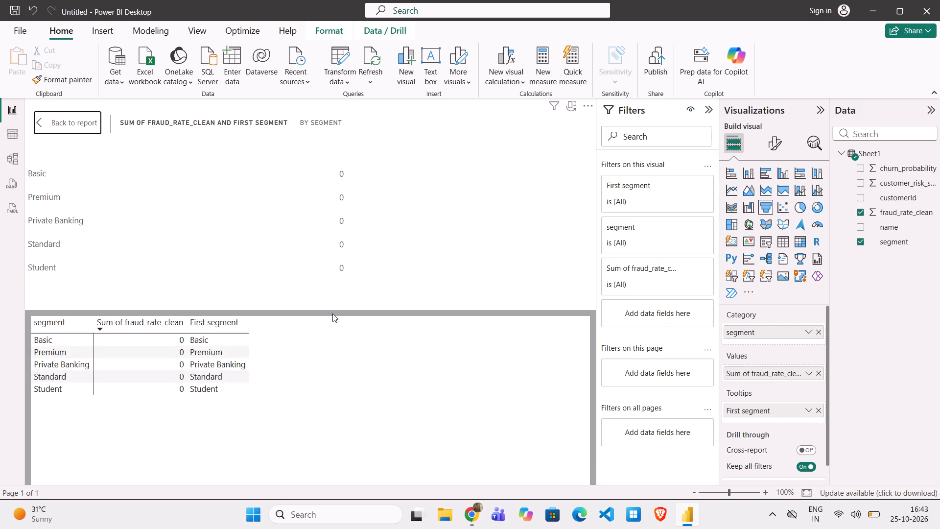
scroll(332, 313, down, 2)
scroll(374, 247, up, 1)
Add a Running sum visual calculation to the funnel chart and advance through its formula tips.
right_click(295, 375)
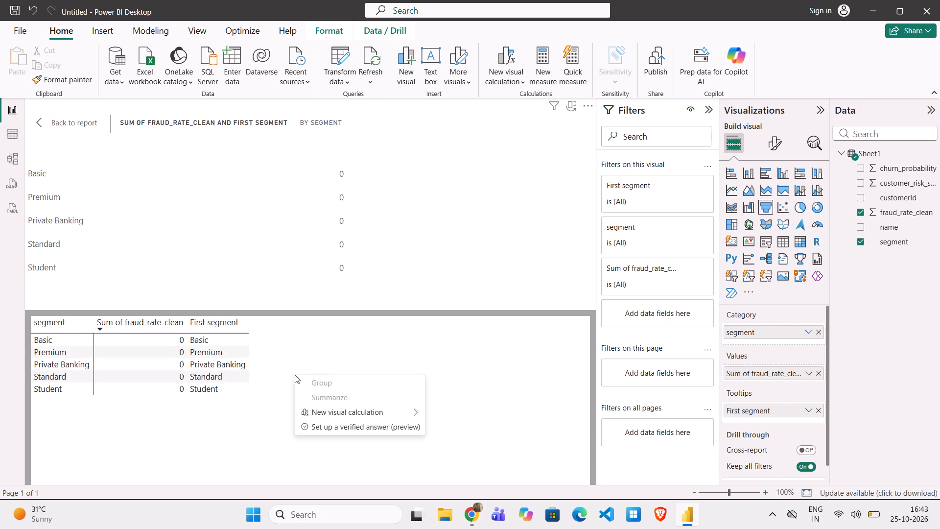
click(322, 407)
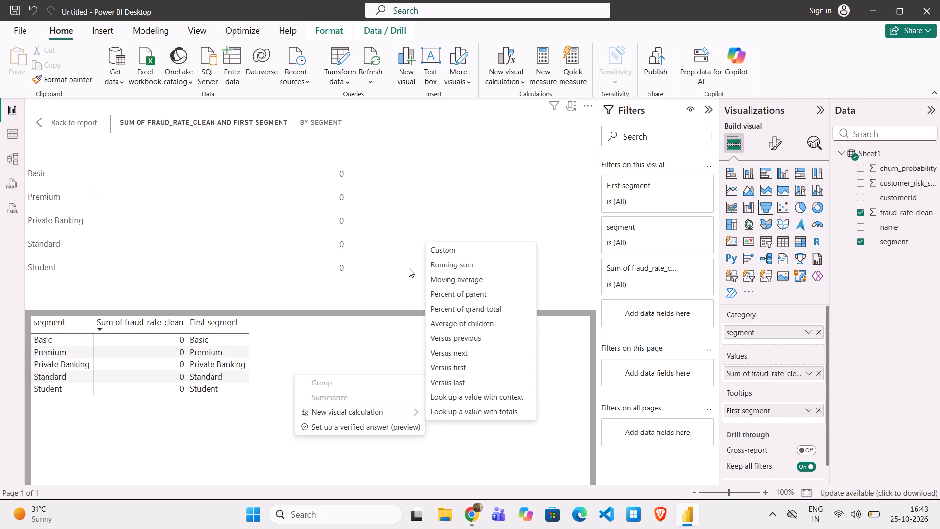
click(447, 260)
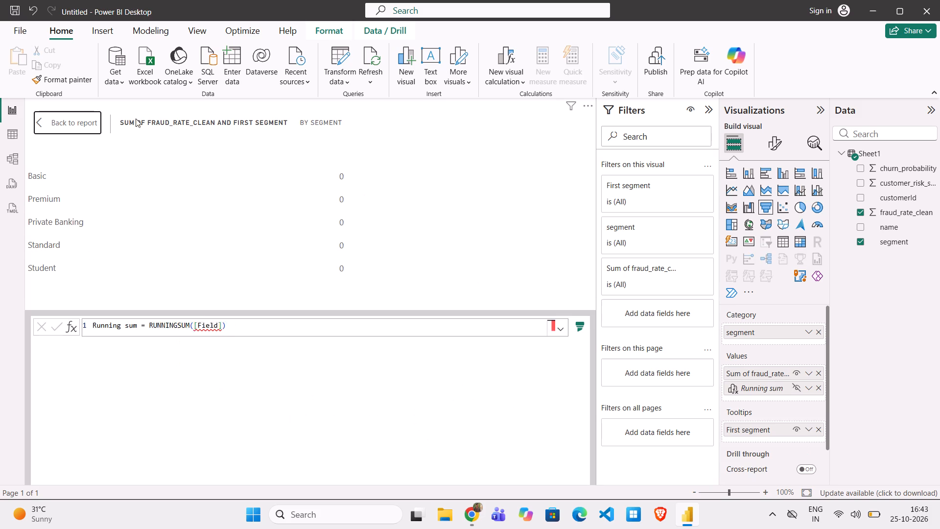
scroll(265, 302, down, 1)
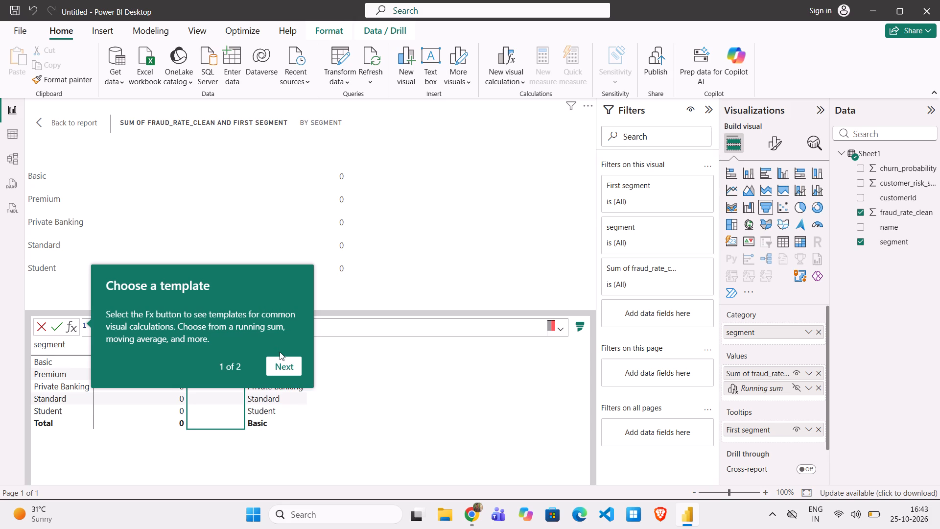
click(288, 368)
scroll(359, 347, down, 1)
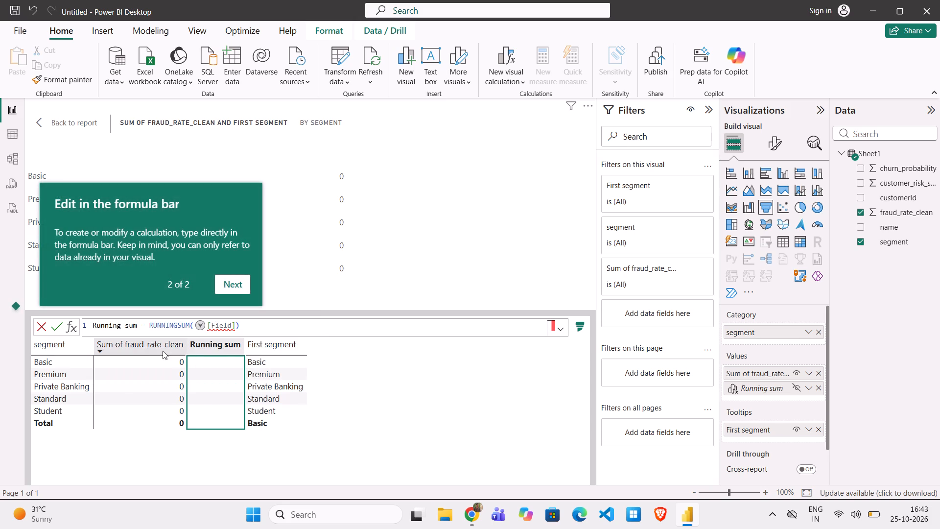
Sort the funnel chart's calculation table by segment in ascending order.
click(145, 346)
click(68, 344)
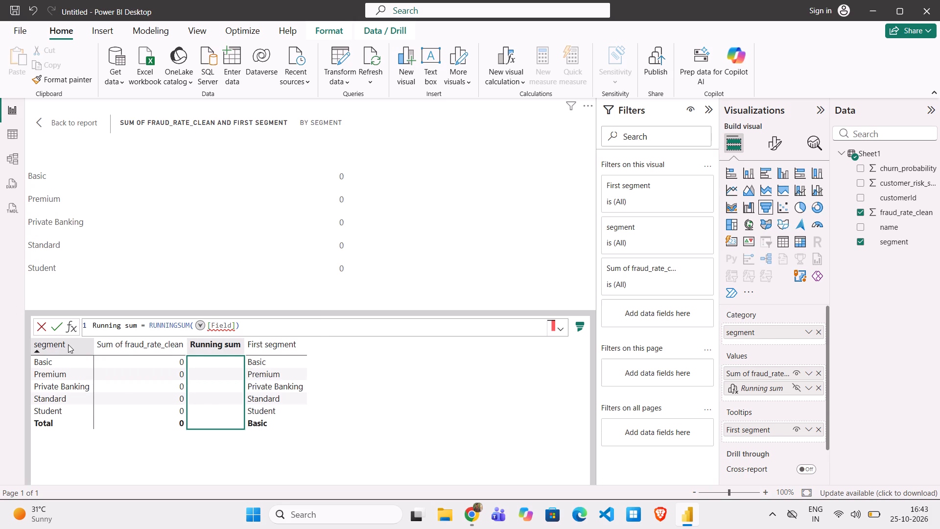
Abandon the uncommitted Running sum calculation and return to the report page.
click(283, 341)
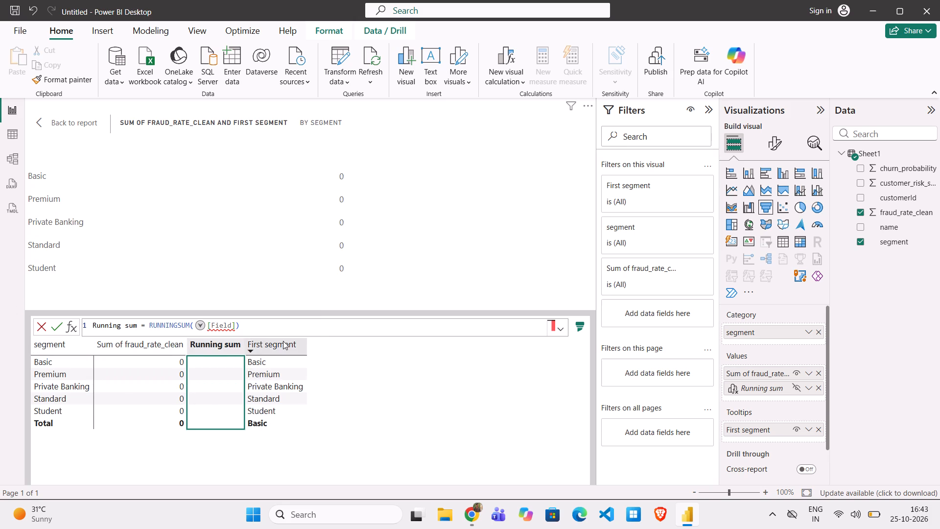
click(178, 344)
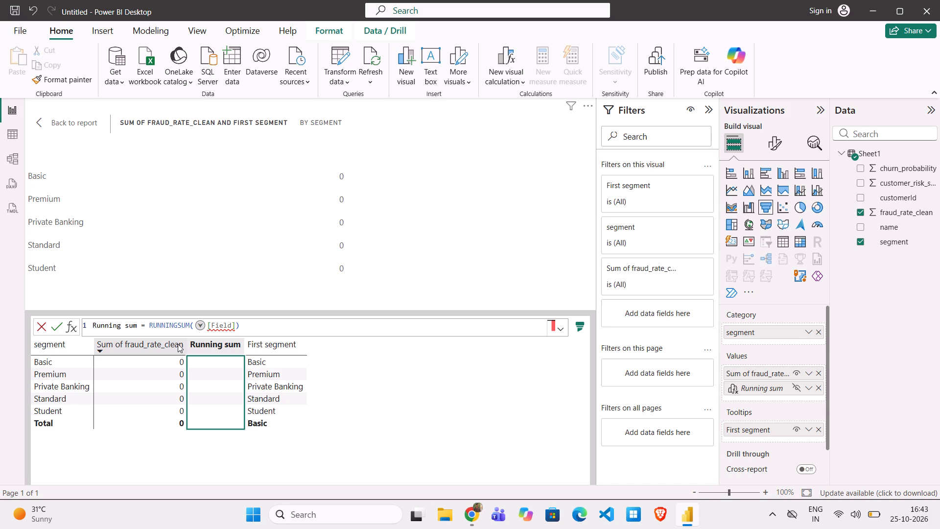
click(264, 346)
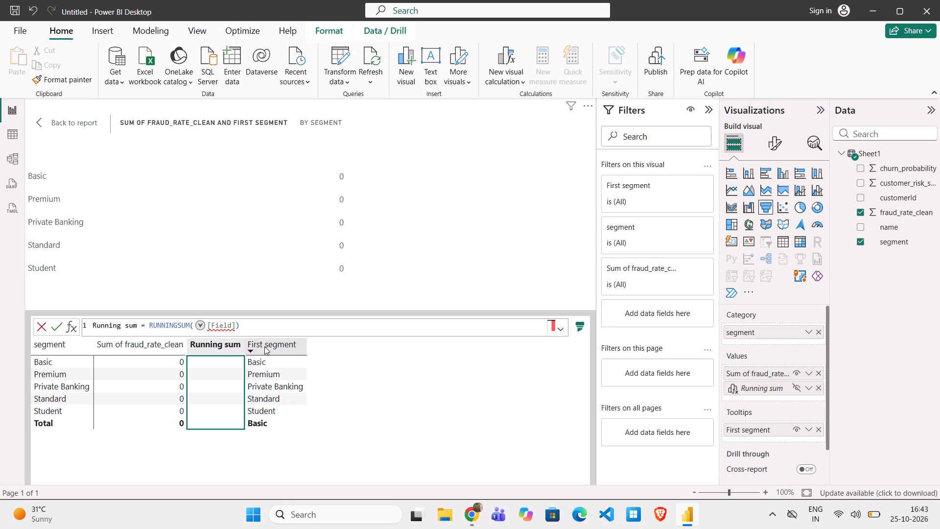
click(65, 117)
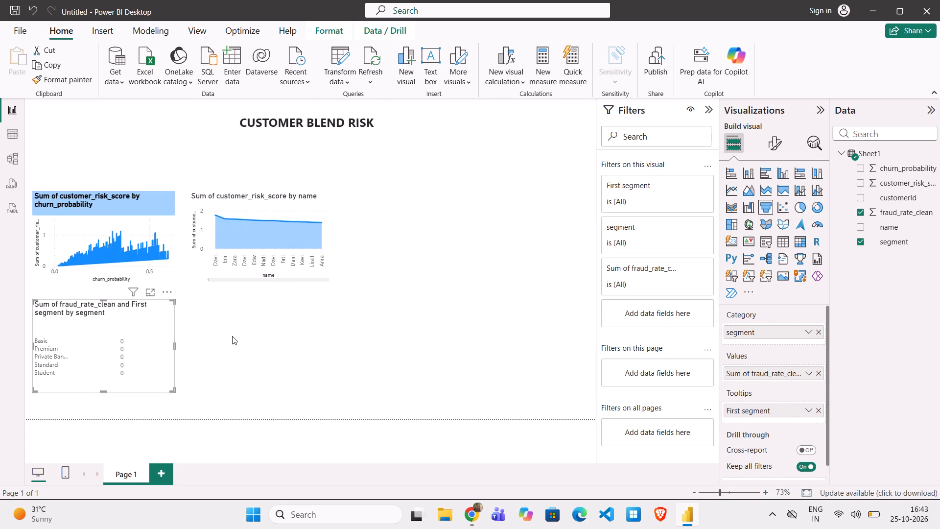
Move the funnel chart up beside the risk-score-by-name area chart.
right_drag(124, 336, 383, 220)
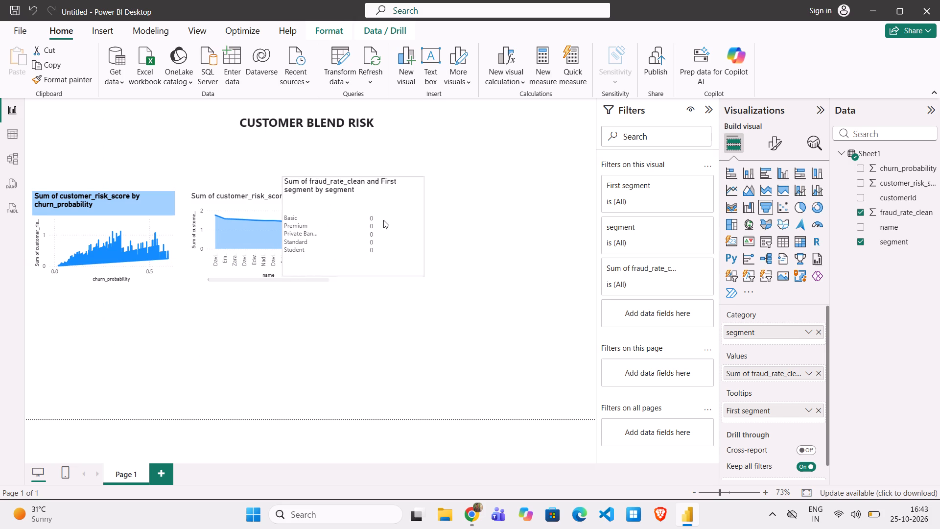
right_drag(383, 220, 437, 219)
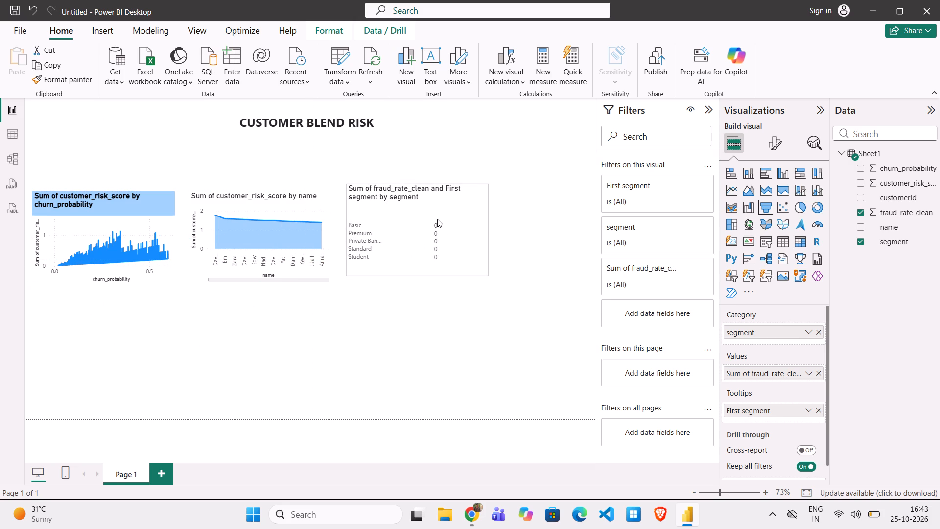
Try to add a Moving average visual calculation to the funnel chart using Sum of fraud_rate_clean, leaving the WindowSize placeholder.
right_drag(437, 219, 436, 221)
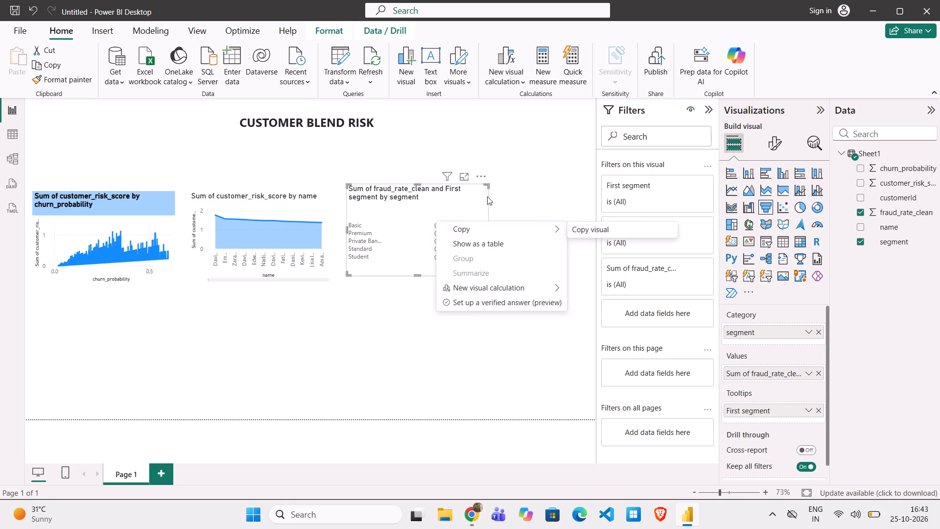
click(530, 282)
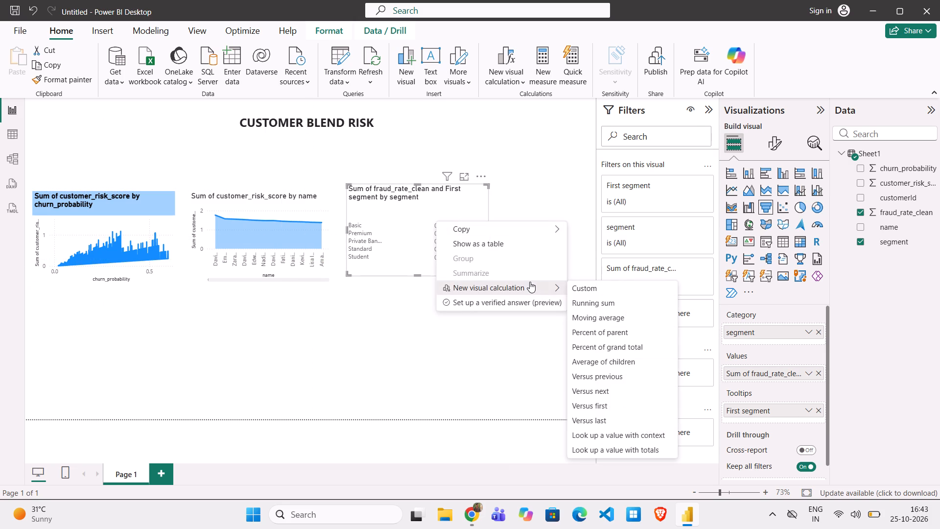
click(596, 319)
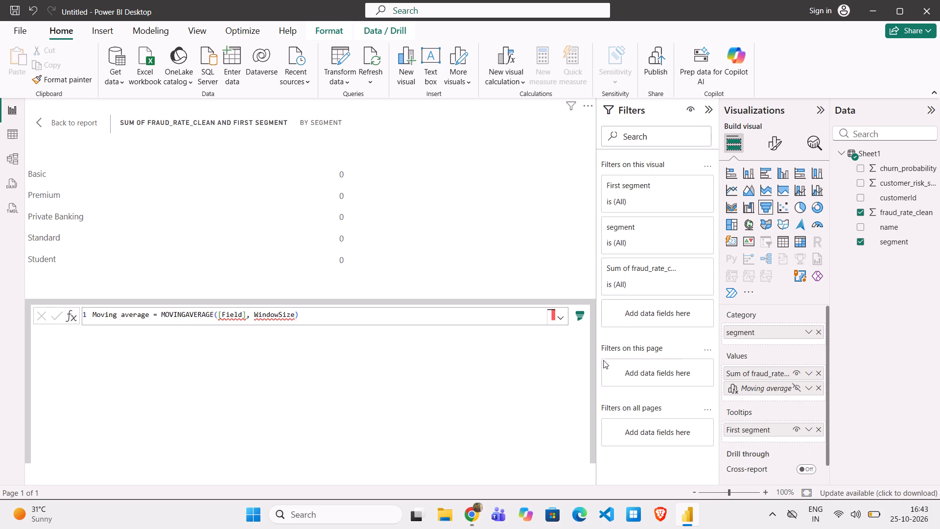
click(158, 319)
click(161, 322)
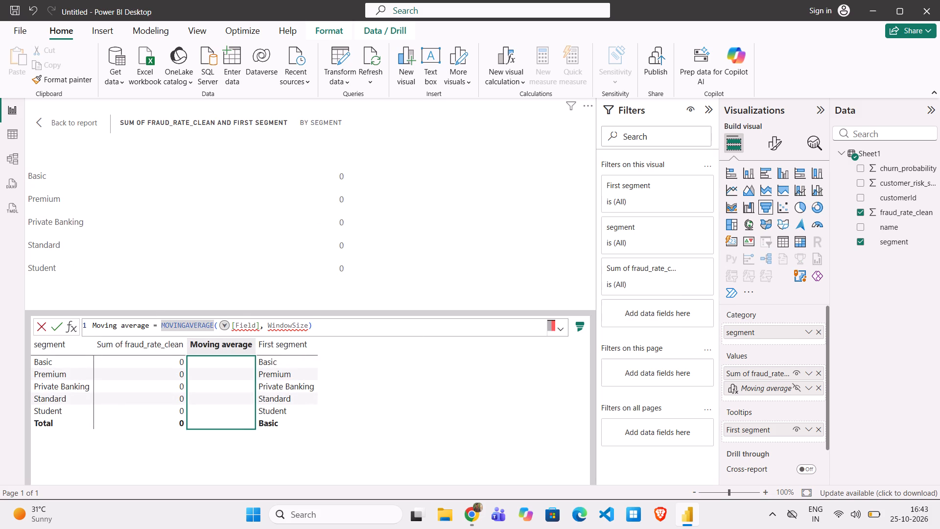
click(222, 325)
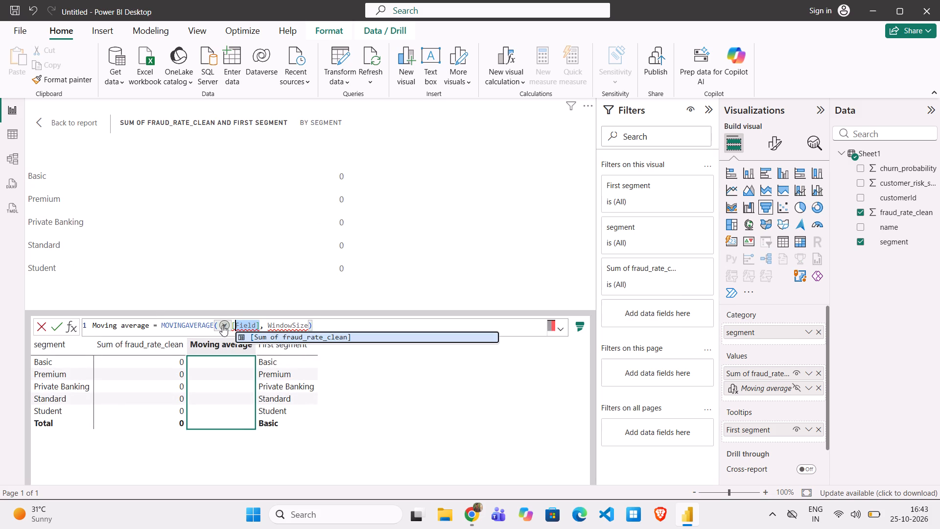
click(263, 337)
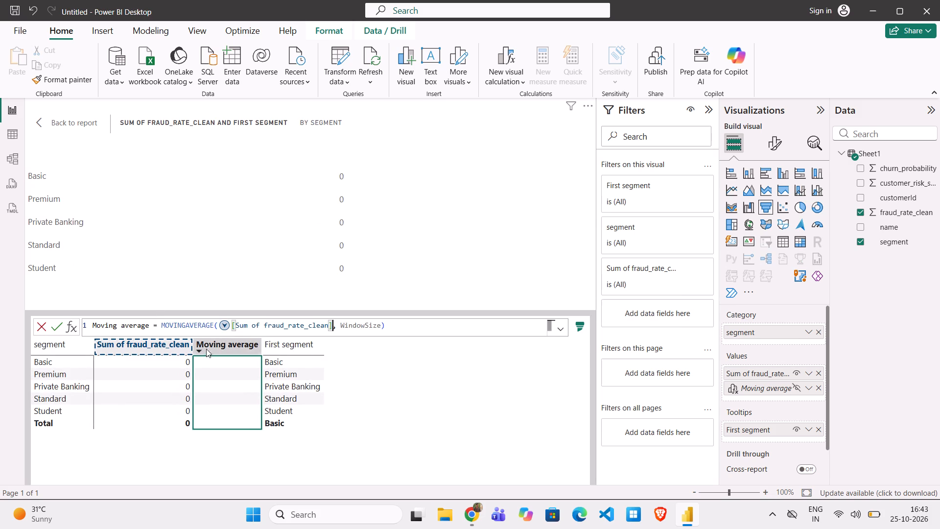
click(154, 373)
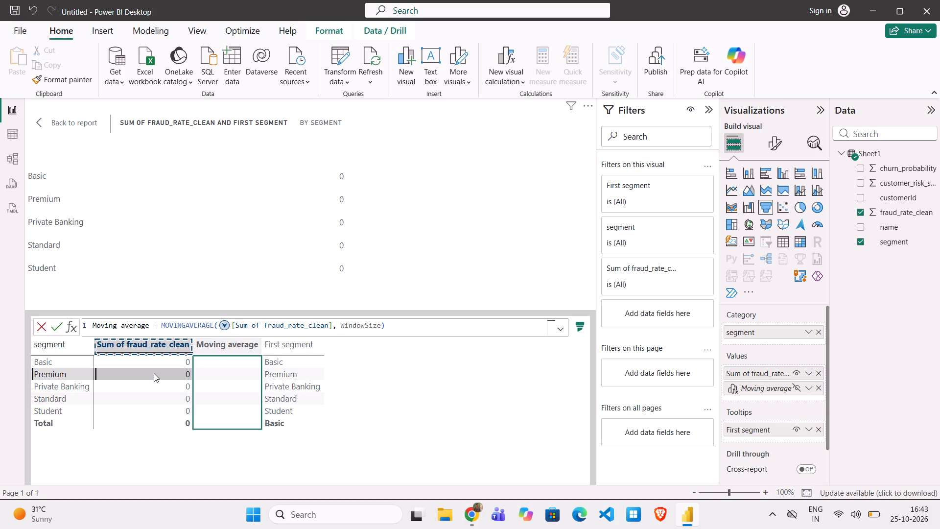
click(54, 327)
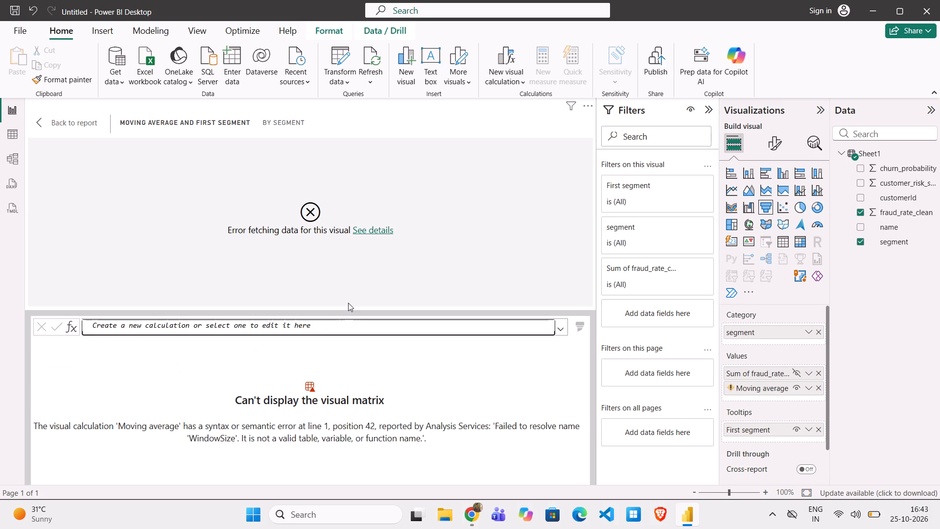
Return to the report page and examine the error details of the funnel chart.
click(309, 218)
click(309, 216)
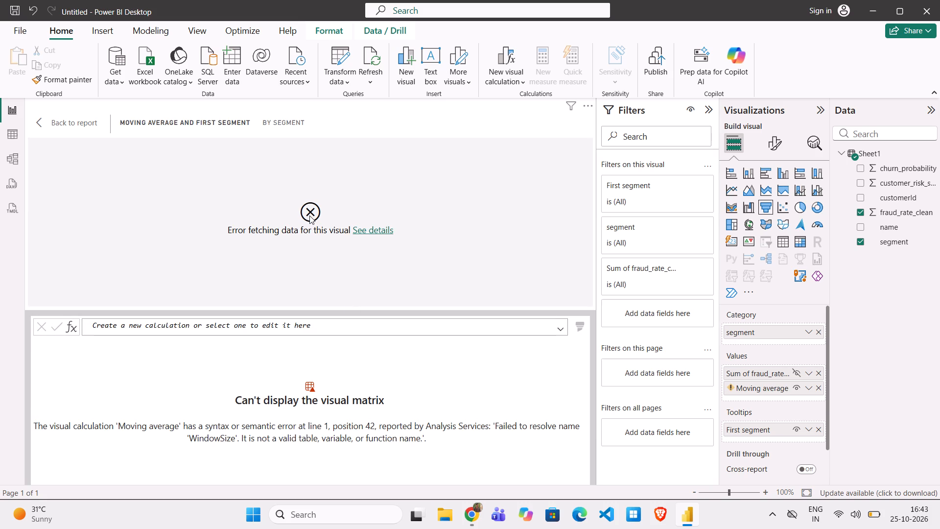
click(48, 118)
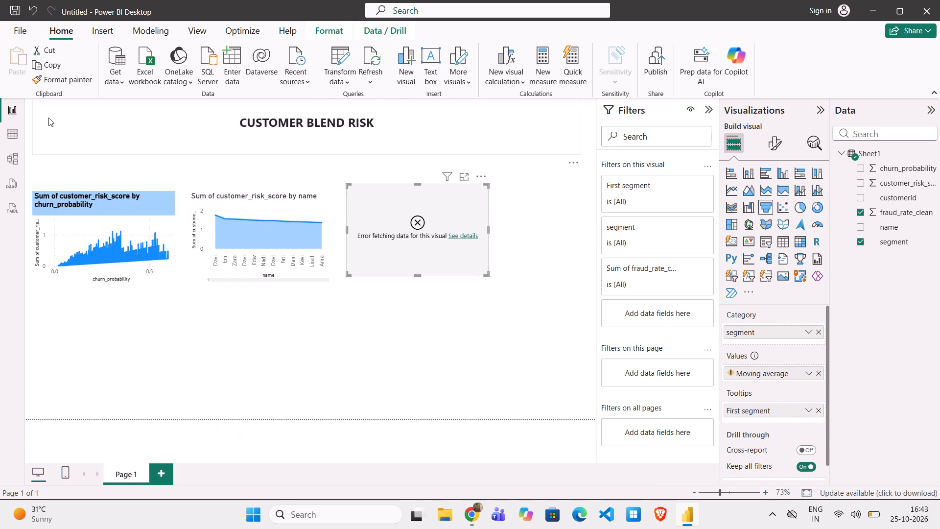
click(423, 221)
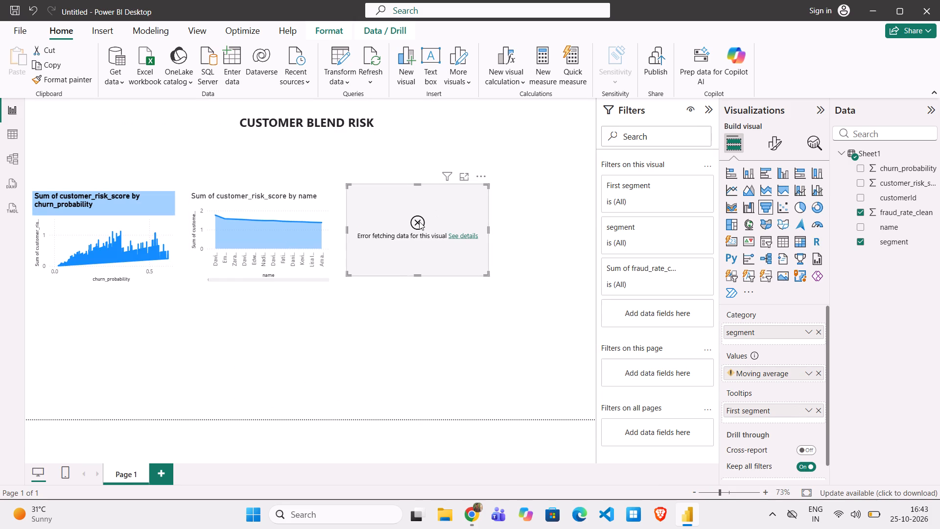
click(419, 221)
click(447, 234)
click(453, 235)
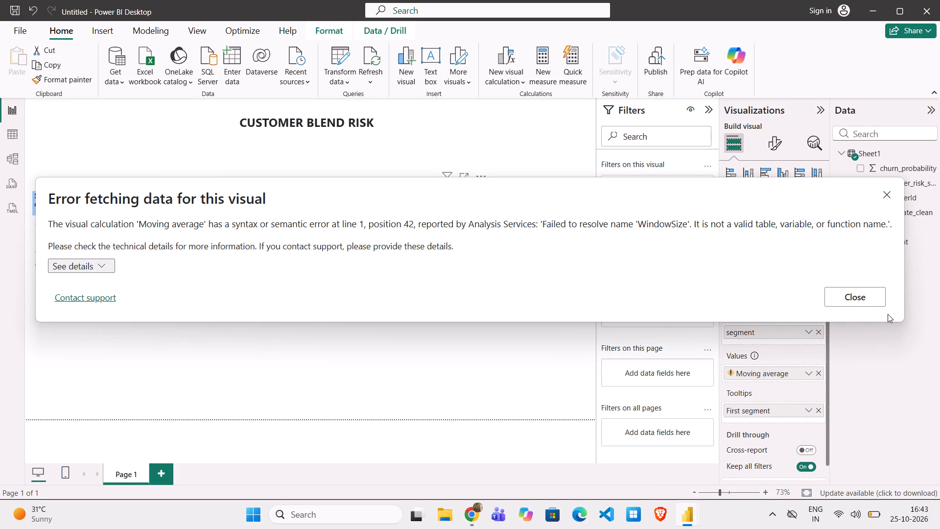
click(872, 299)
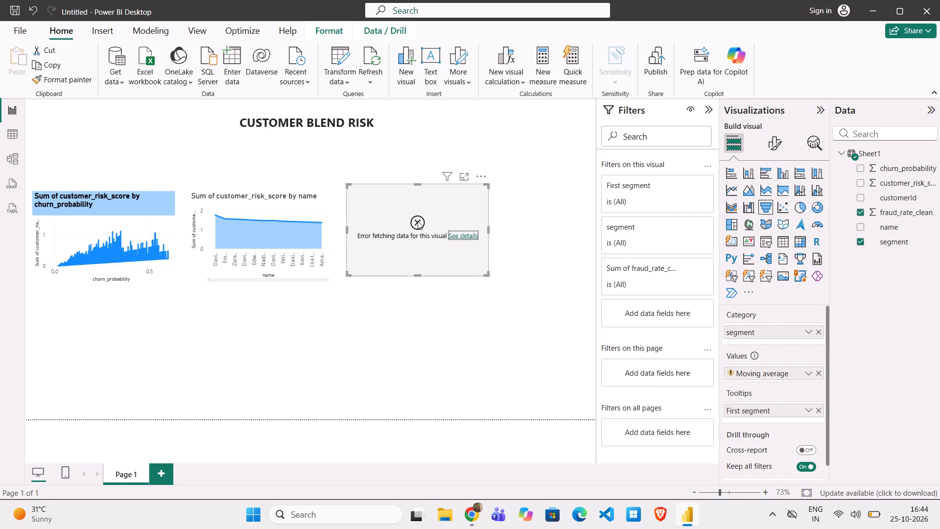
Delete the broken funnel chart from the report page.
click(419, 221)
right_click(419, 221)
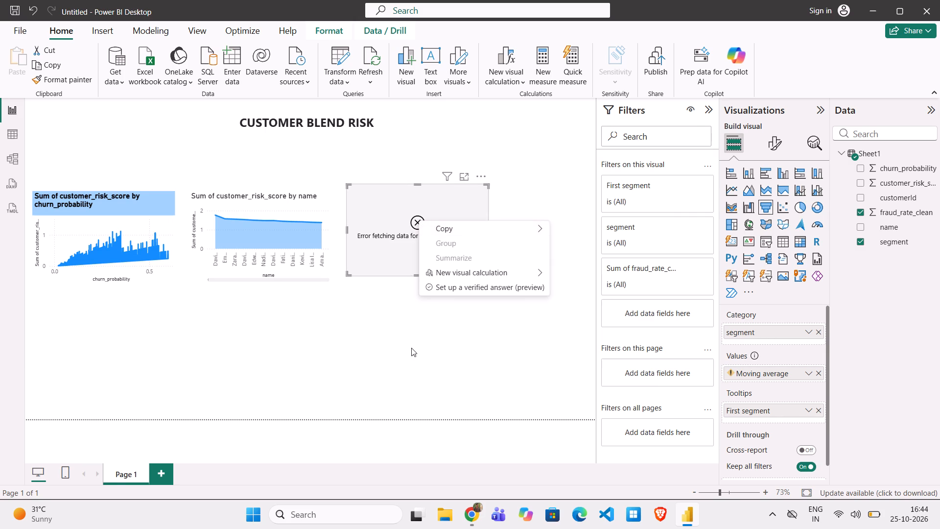
click(411, 348)
click(460, 186)
right_click(465, 192)
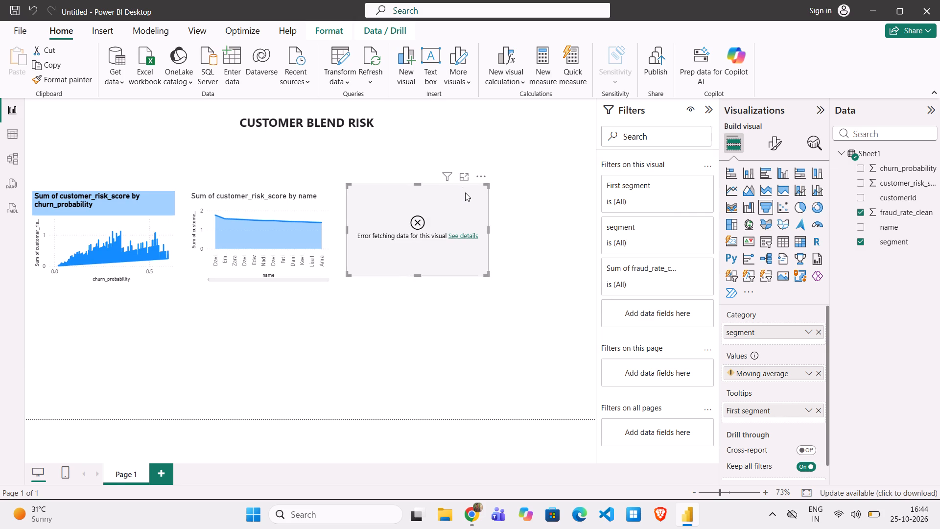
drag(498, 369, 423, 192)
drag(423, 192, 528, 233)
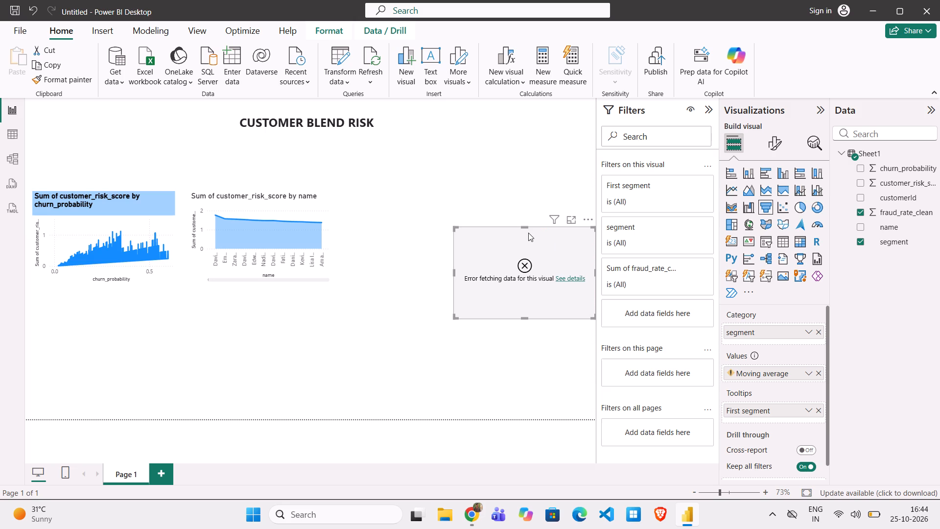
key(Delete)
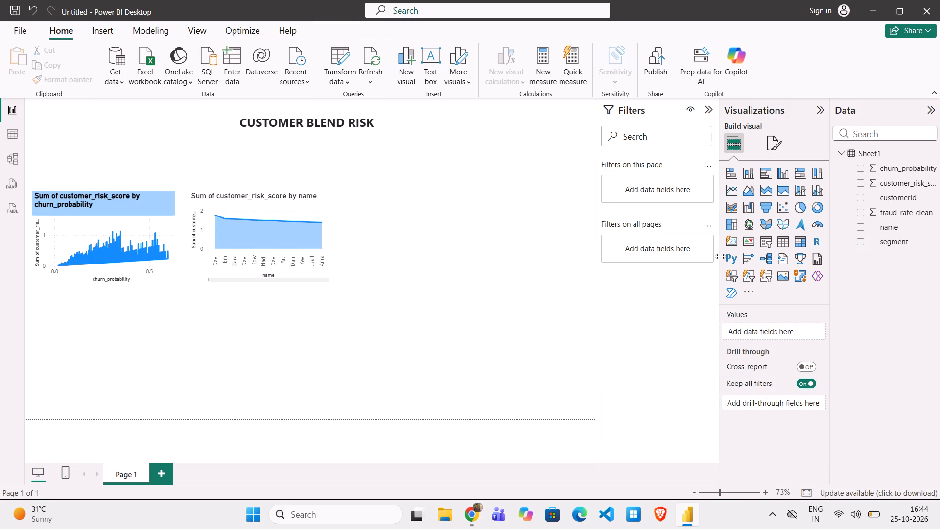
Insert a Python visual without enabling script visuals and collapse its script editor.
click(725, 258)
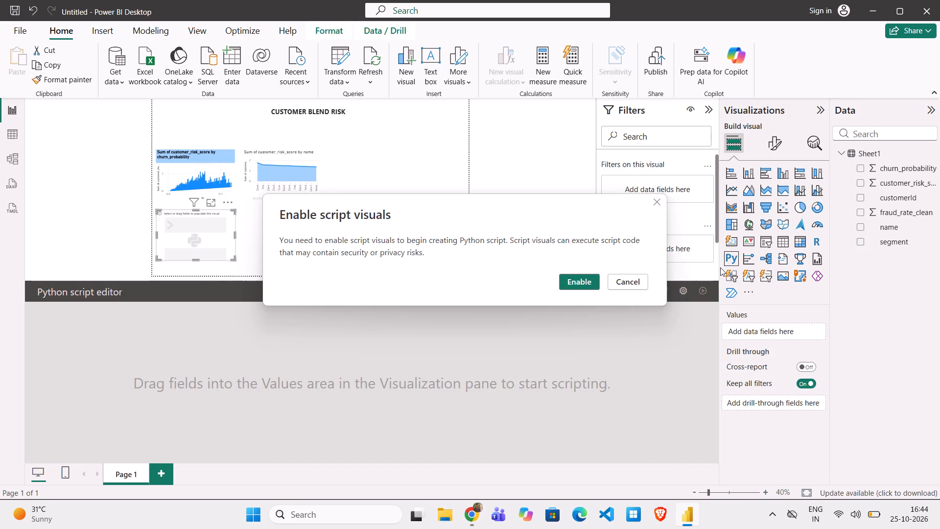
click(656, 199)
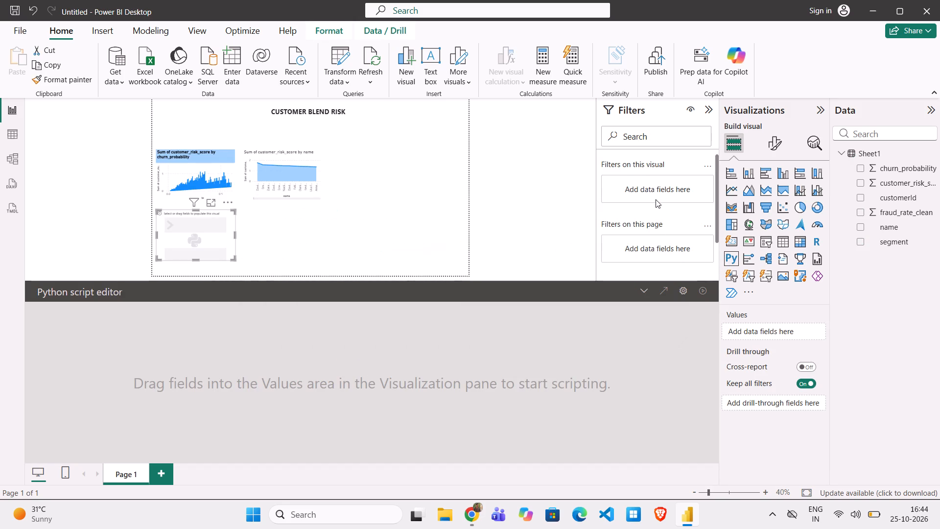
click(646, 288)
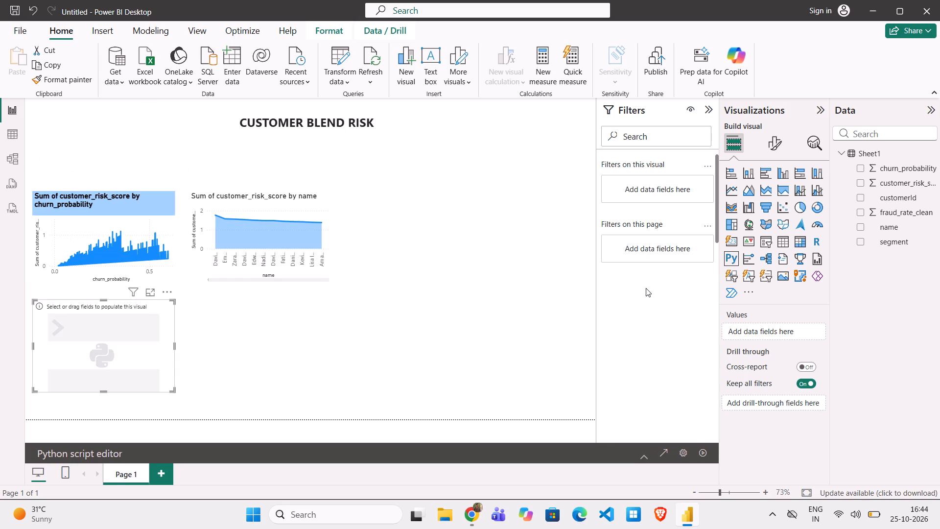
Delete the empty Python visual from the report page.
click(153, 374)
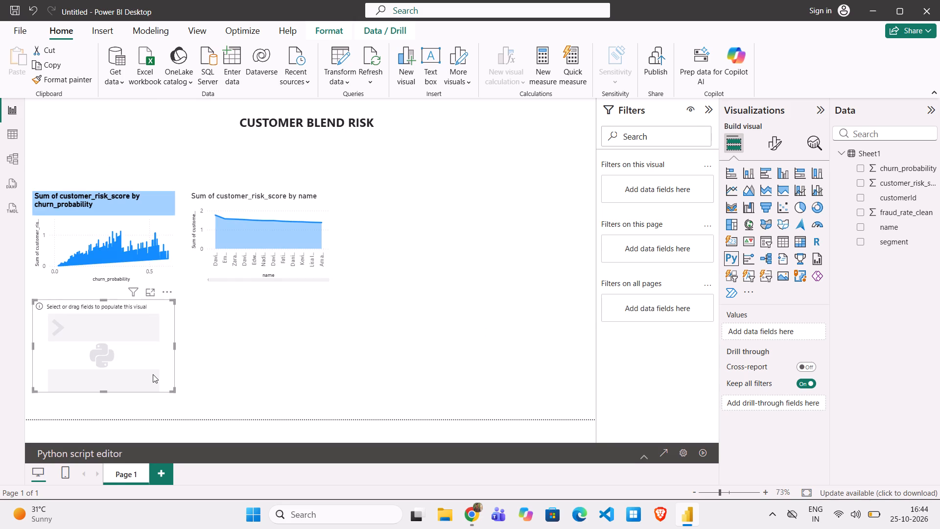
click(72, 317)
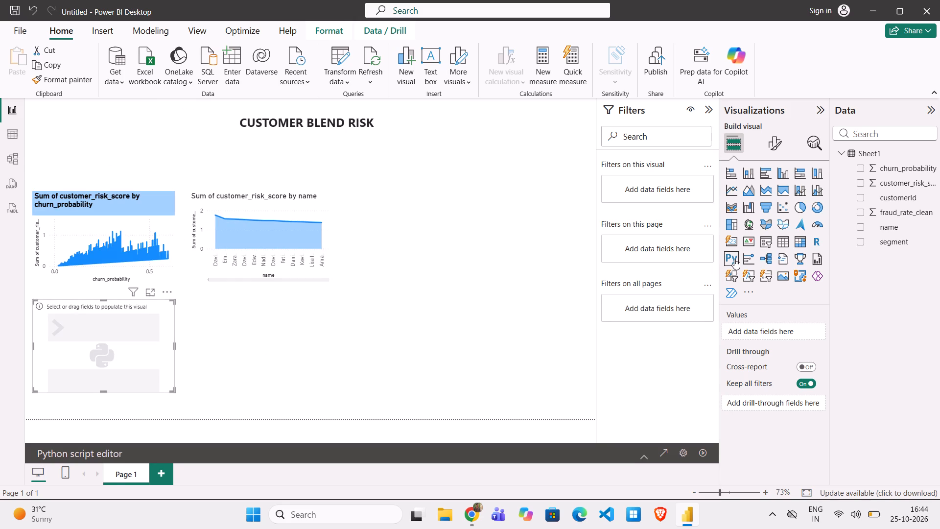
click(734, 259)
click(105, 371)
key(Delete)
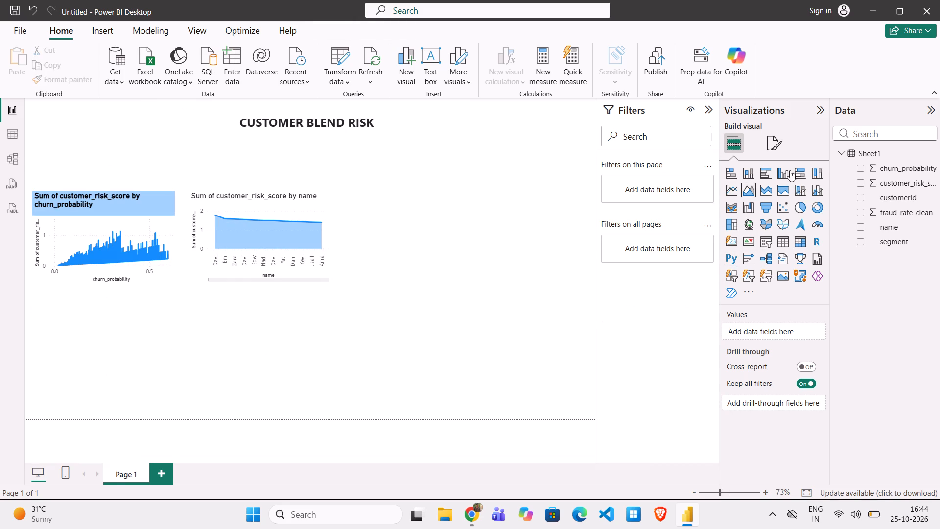
Insert a stacked bar chart with customerId on the Y-axis and fraud_rate_clean on the X-axis.
click(732, 171)
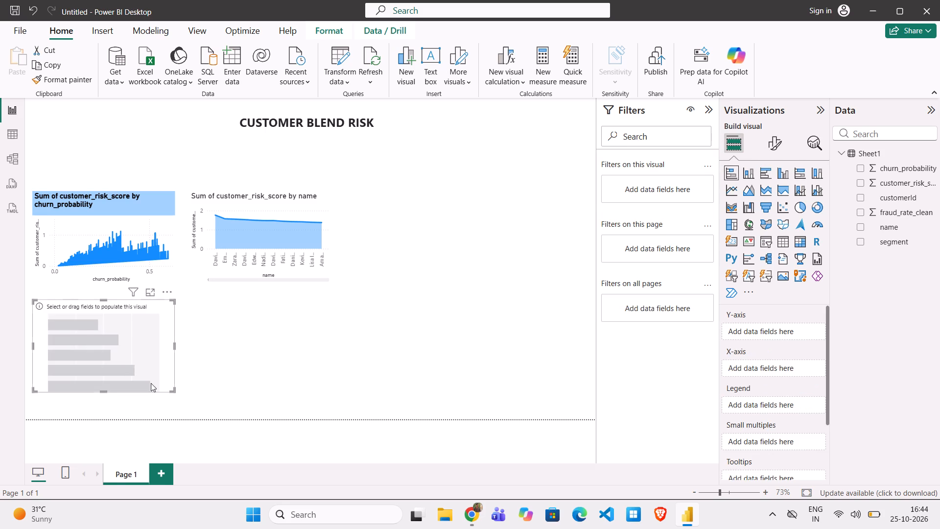
click(84, 334)
drag(896, 196, 797, 307)
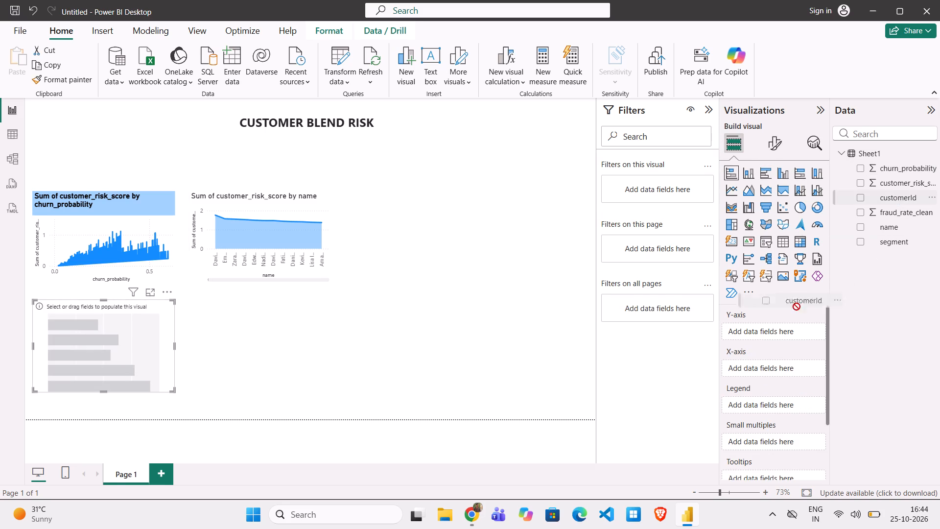
drag(797, 307, 785, 332)
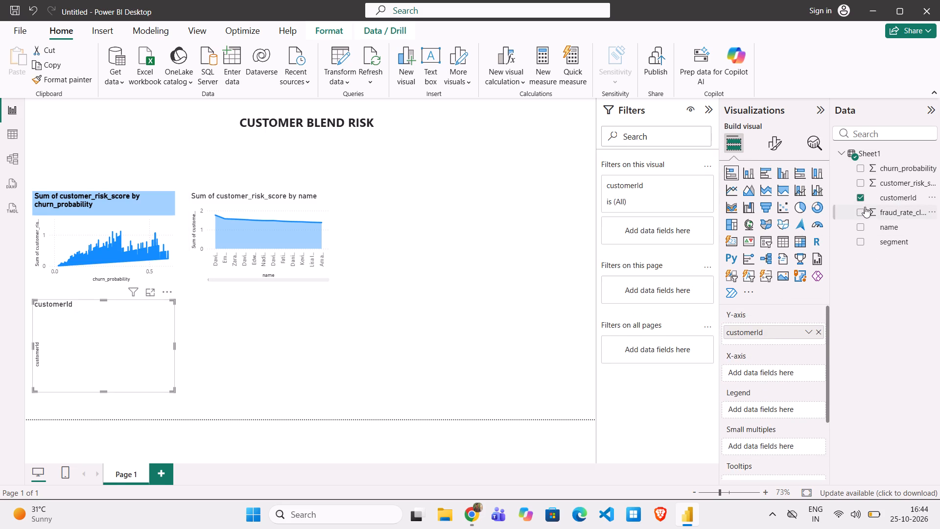
drag(866, 208, 769, 368)
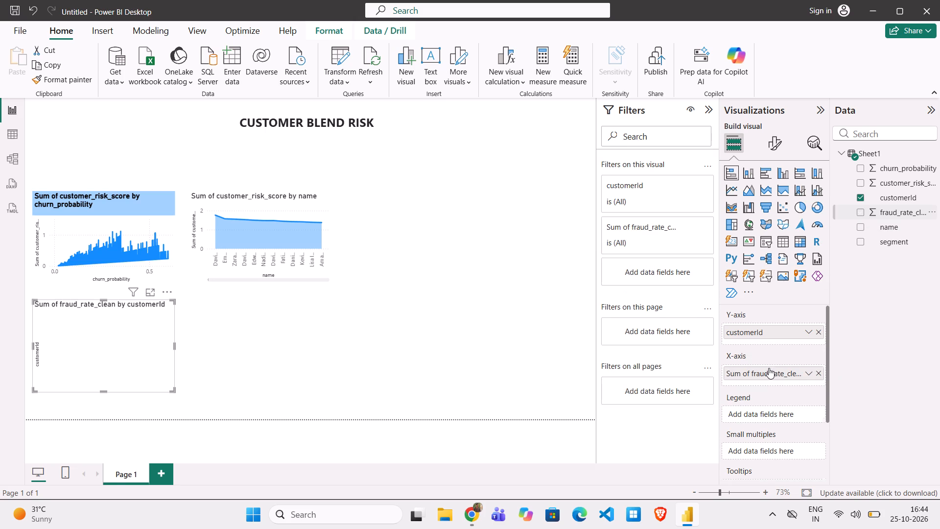
Add customerId as the legend of the fraud_rate_clean stacked bar chart.
click(110, 345)
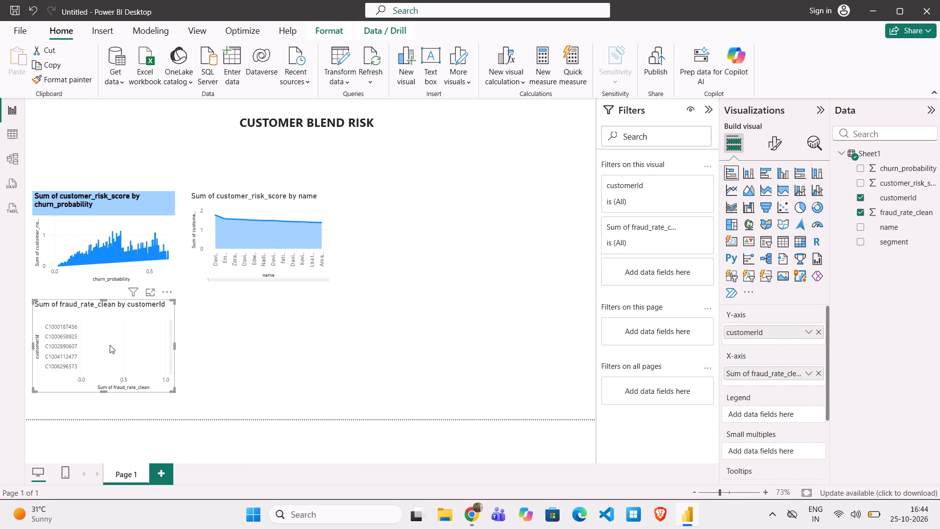
click(768, 410)
drag(900, 196, 747, 391)
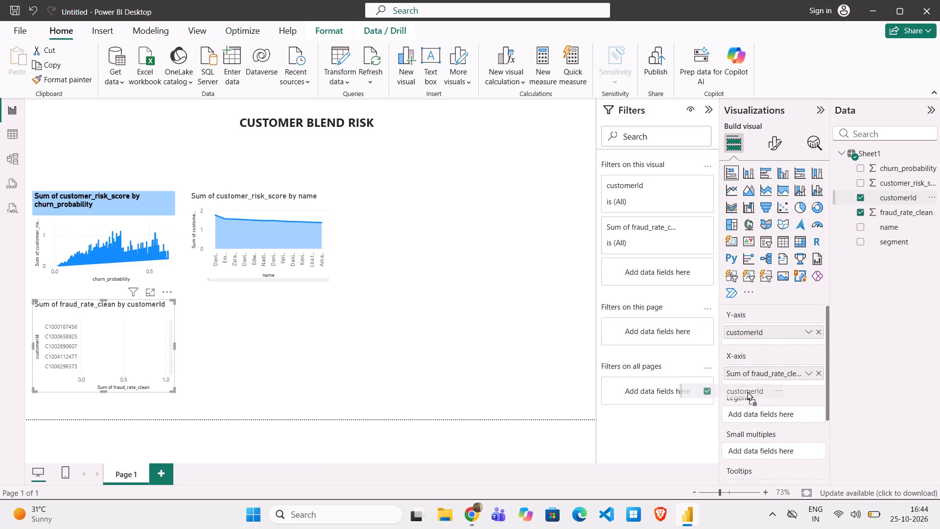
drag(747, 391, 760, 410)
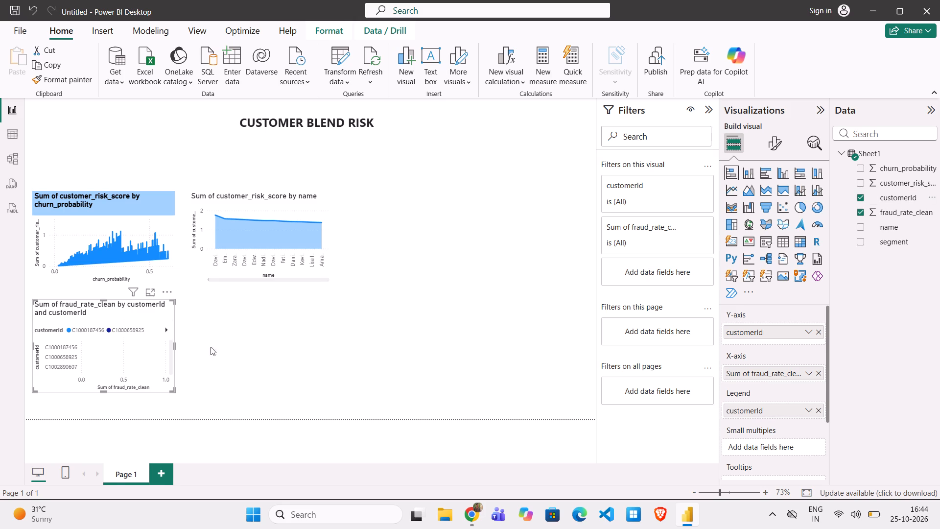
Widen the fraud_rate_clean bar chart across most of the page and extend its lower edge close to the page boundary.
scroll(102, 361, down, 1)
scroll(102, 361, up, 3)
scroll(134, 389, down, 1)
scroll(129, 348, up, 3)
drag(175, 343, 449, 397)
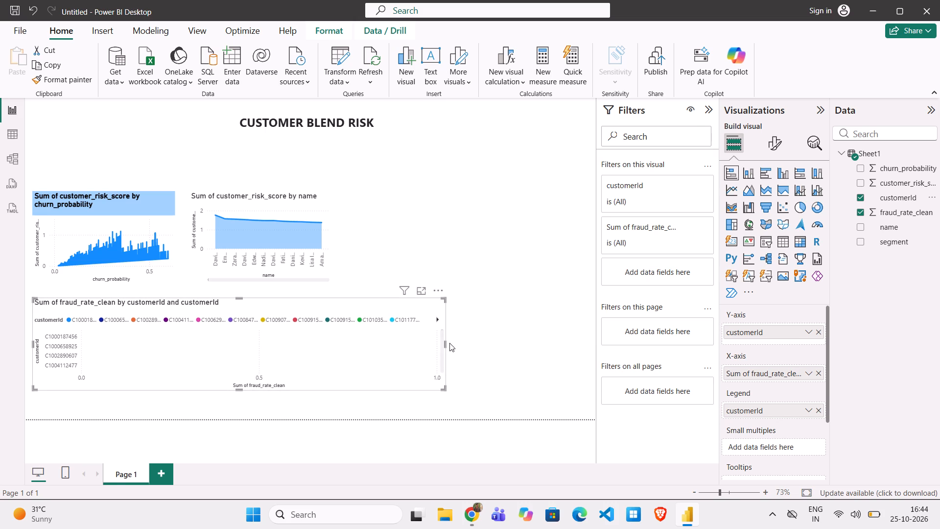
drag(445, 343, 510, 360)
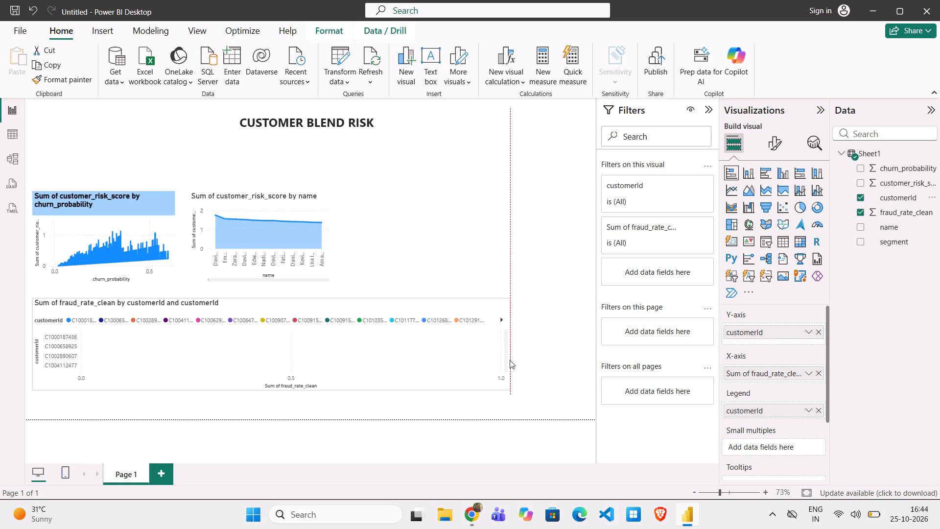
drag(273, 386, 283, 423)
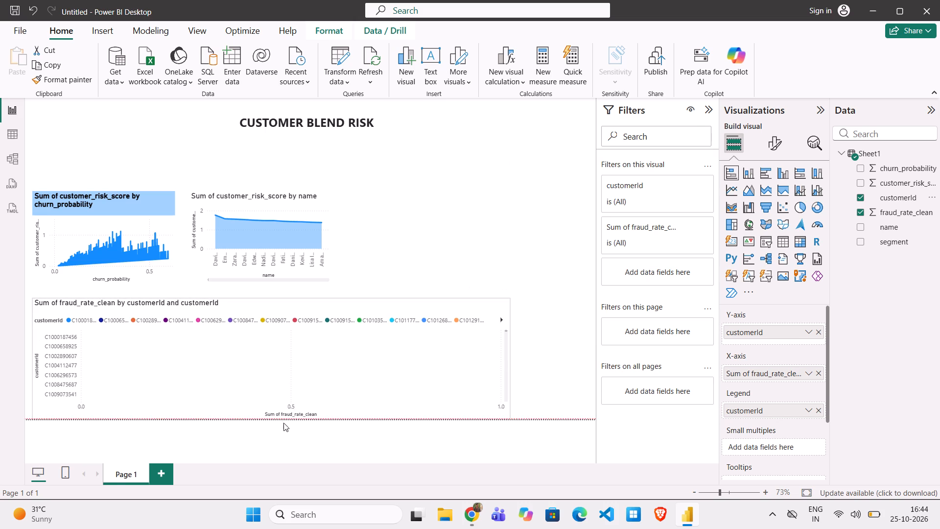
drag(283, 423, 287, 405)
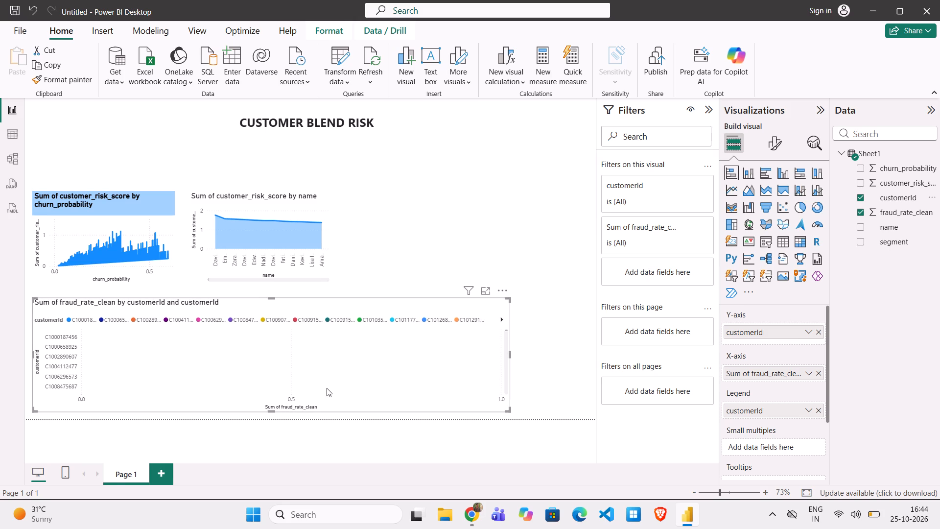
Narrow the fraud_rate_clean bar chart so its width spans the two charts above it, and deselect it.
scroll(327, 388, down, 1)
scroll(327, 388, up, 2)
scroll(327, 388, down, 1)
drag(508, 349, 503, 325)
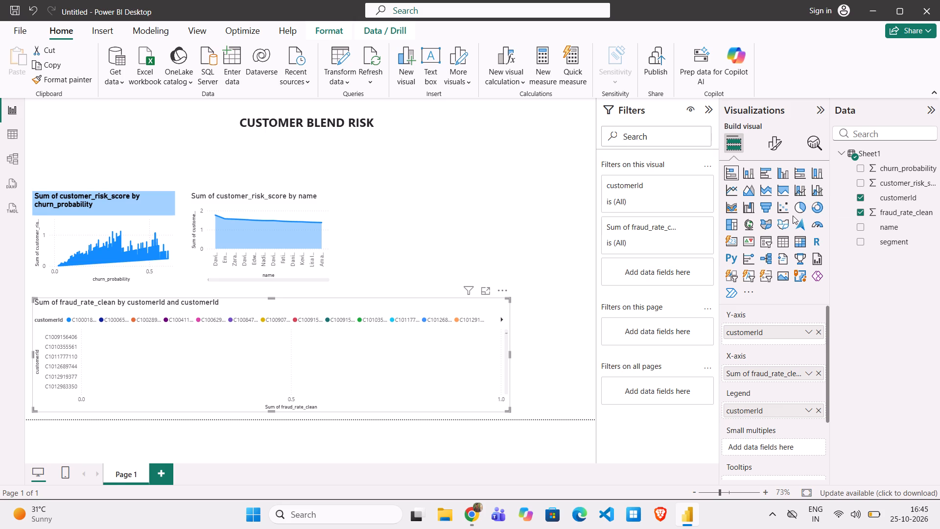
scroll(793, 216, up, 1)
scroll(856, 235, down, 1)
drag(510, 352, 328, 335)
click(429, 222)
right_click(429, 222)
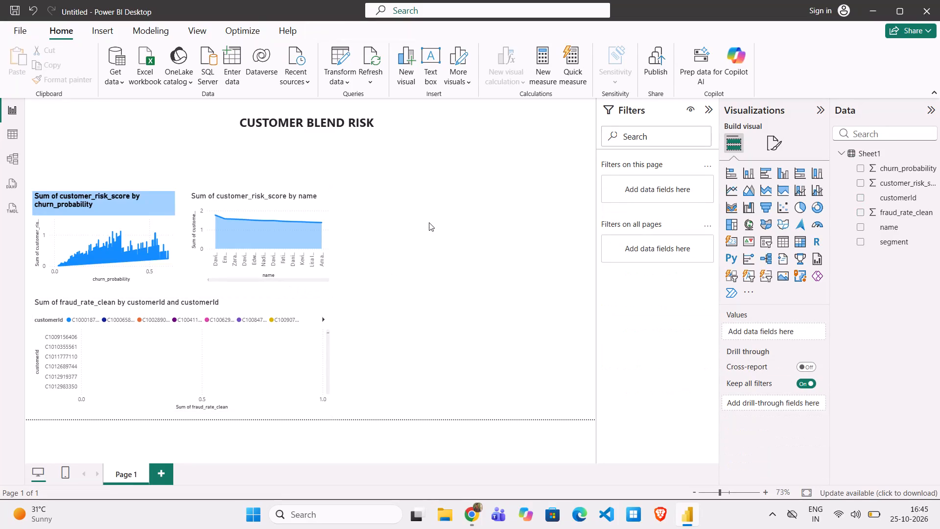
click(429, 222)
Examine the Sheet1 rows in the table view, including the fraud_rate_clean column, and return to the report view.
click(12, 110)
click(27, 113)
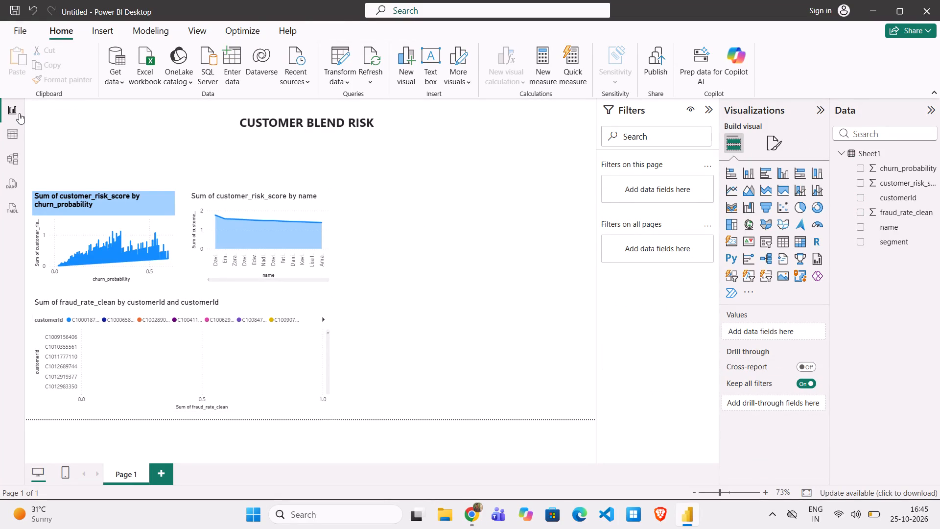
click(19, 113)
click(19, 130)
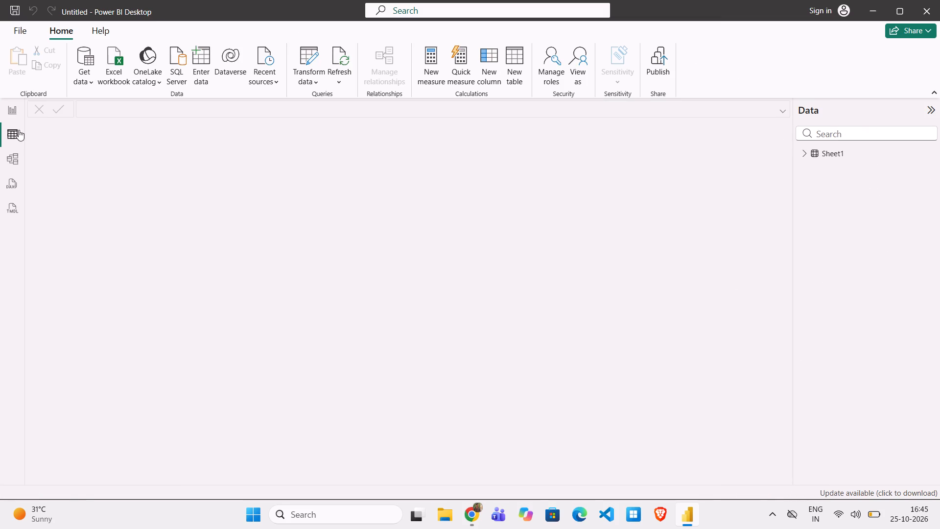
scroll(75, 151, down, 1)
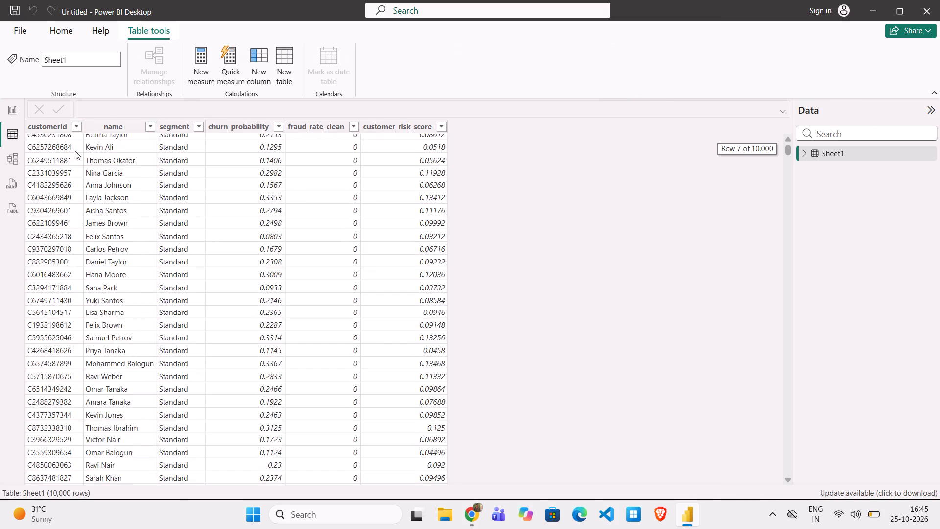
scroll(75, 151, down, 1)
scroll(131, 247, down, 3)
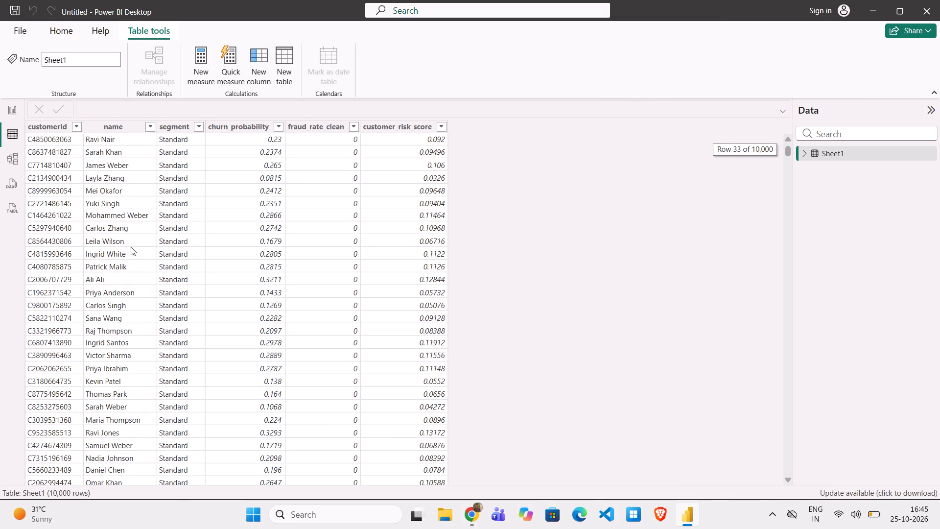
scroll(131, 247, down, 4)
click(143, 261)
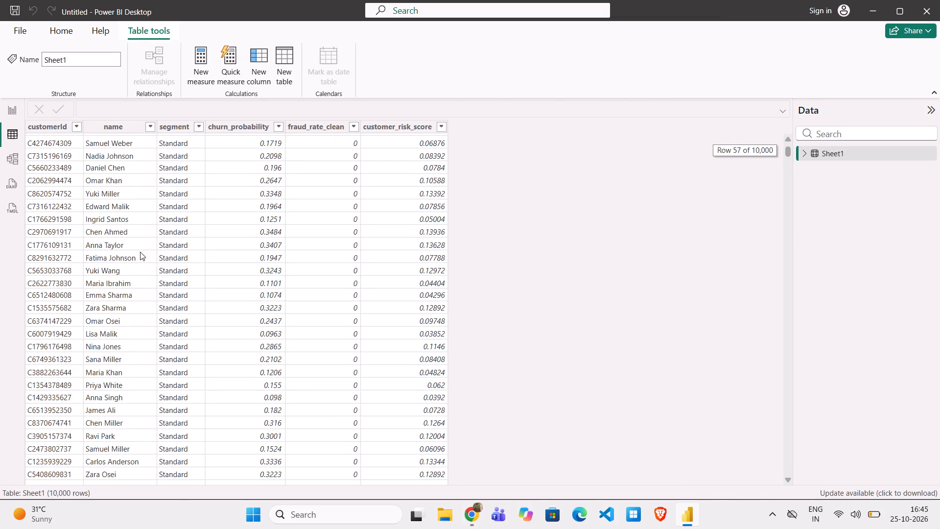
click(37, 112)
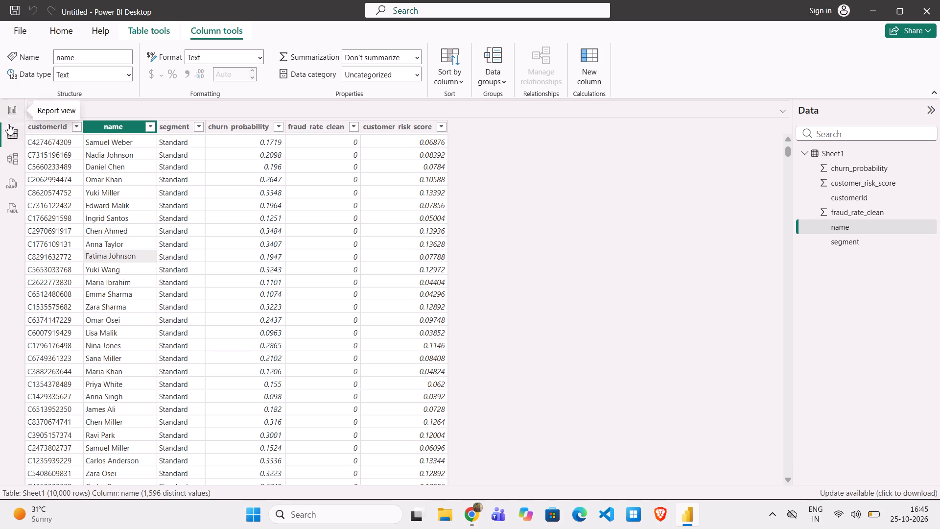
click(7, 103)
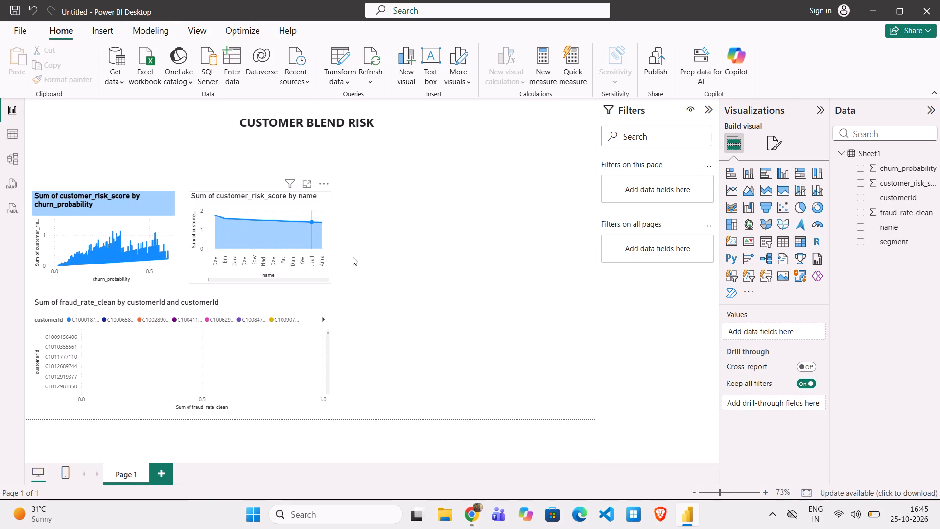
Collapse the Filters pane to give the report canvas more room.
click(389, 260)
click(705, 104)
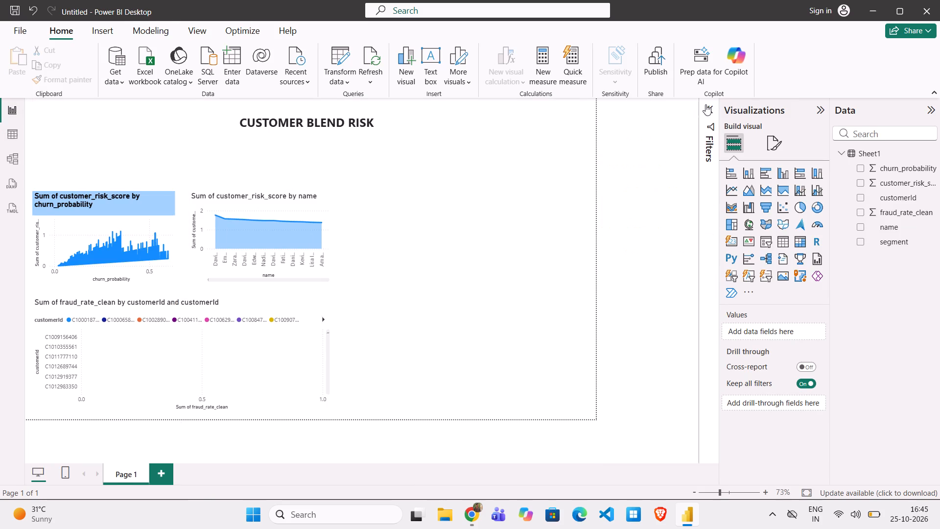
click(515, 247)
right_click(515, 247)
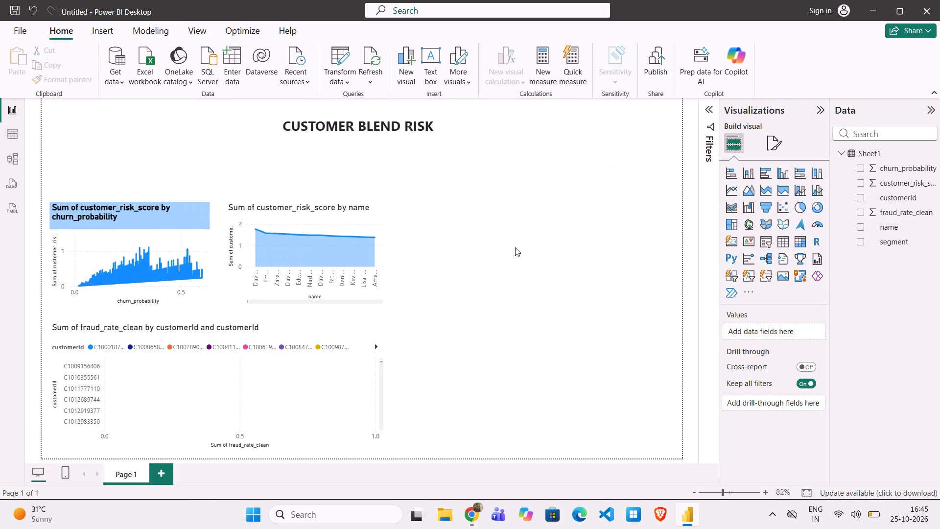
click(515, 248)
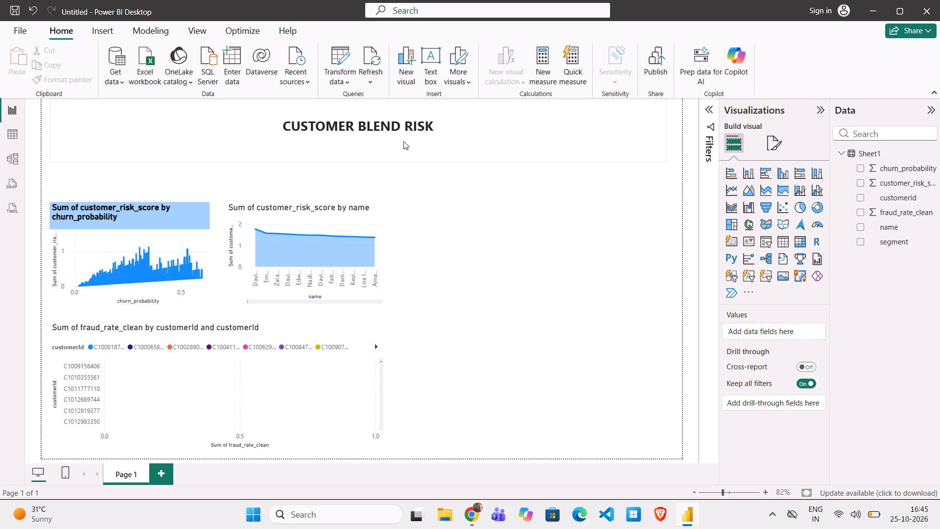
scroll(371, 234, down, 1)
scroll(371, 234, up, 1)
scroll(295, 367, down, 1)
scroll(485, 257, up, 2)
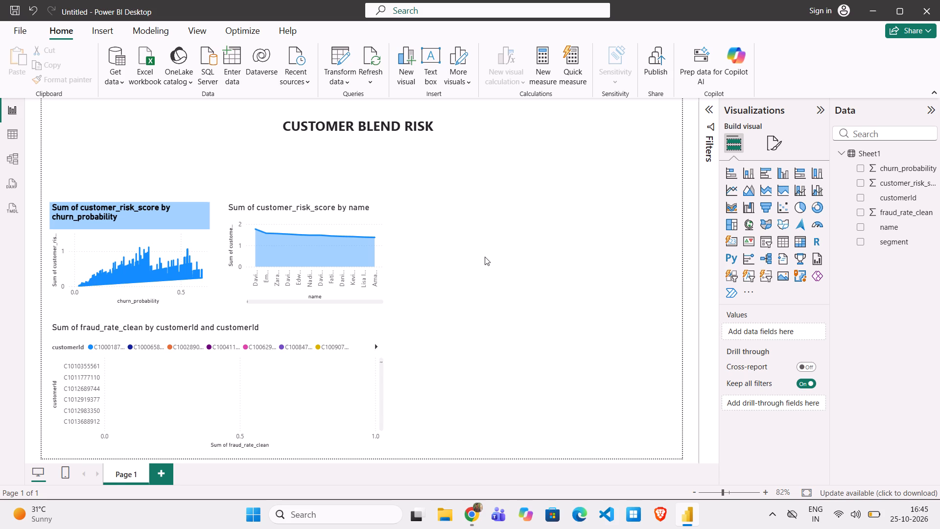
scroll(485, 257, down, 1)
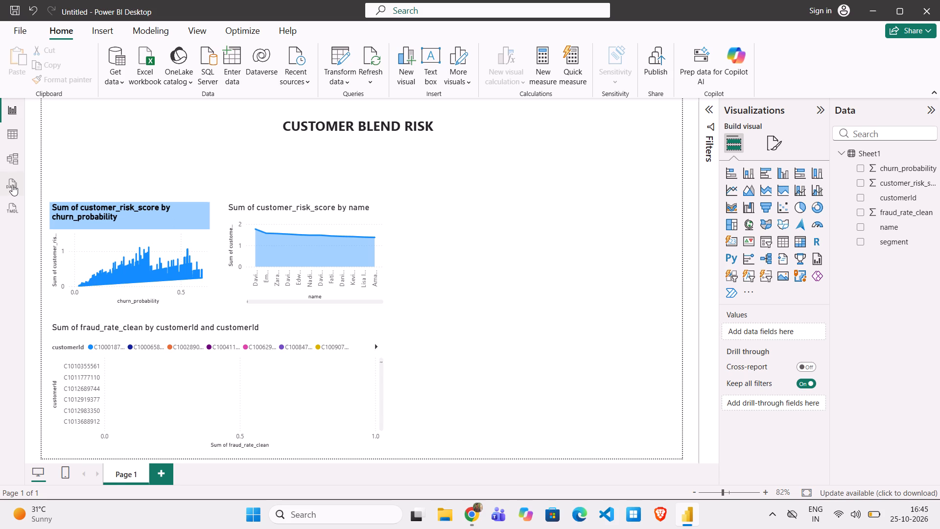
Look at the DAX query view and the model view, and return to the report view.
click(14, 186)
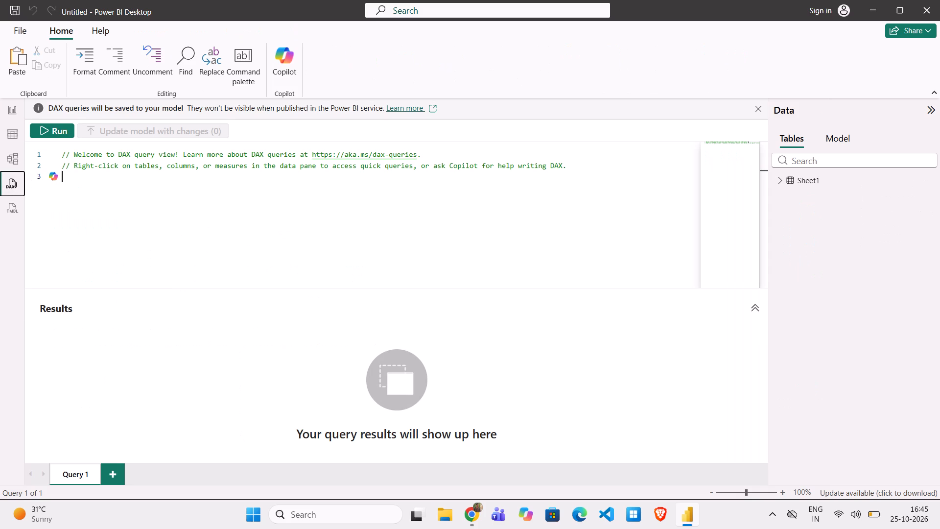
click(230, 207)
click(164, 172)
click(8, 164)
click(11, 113)
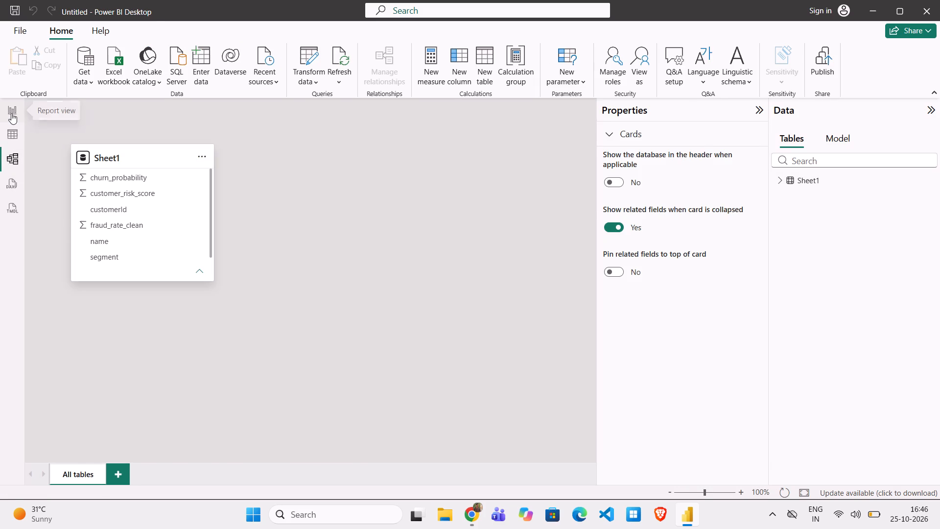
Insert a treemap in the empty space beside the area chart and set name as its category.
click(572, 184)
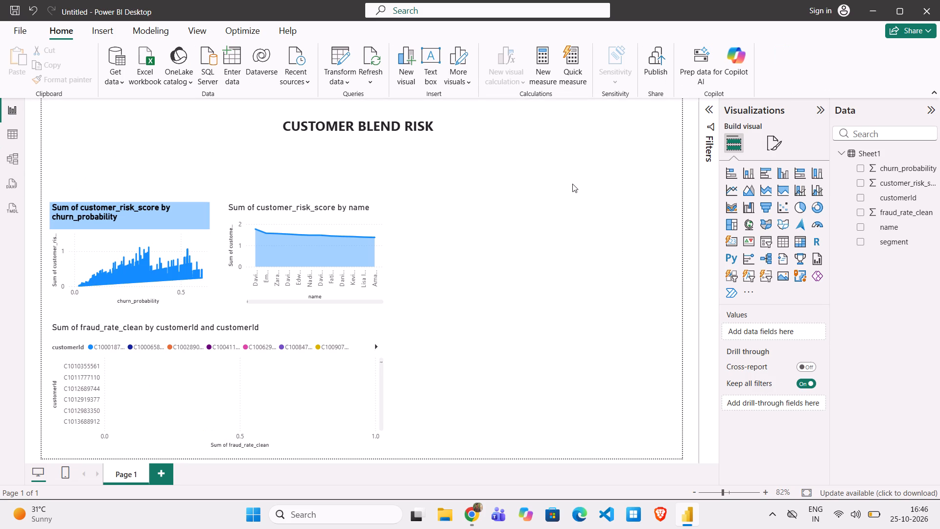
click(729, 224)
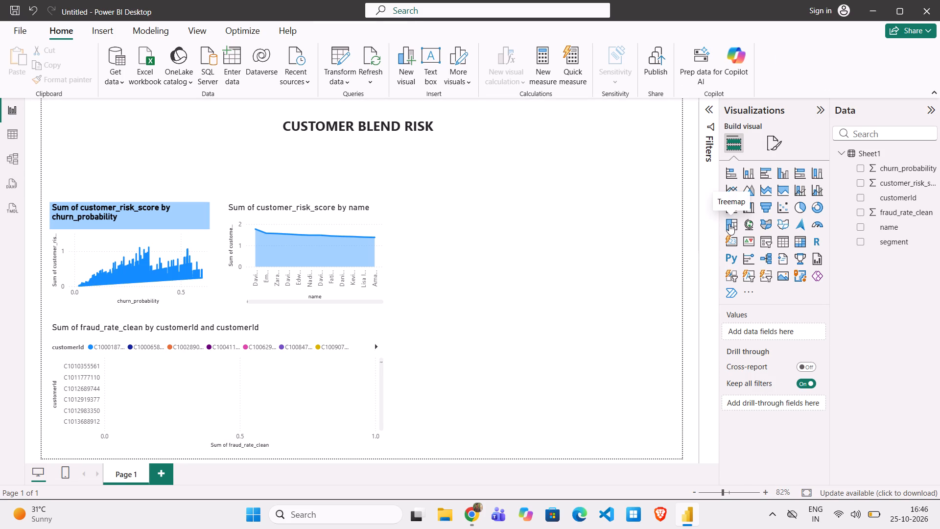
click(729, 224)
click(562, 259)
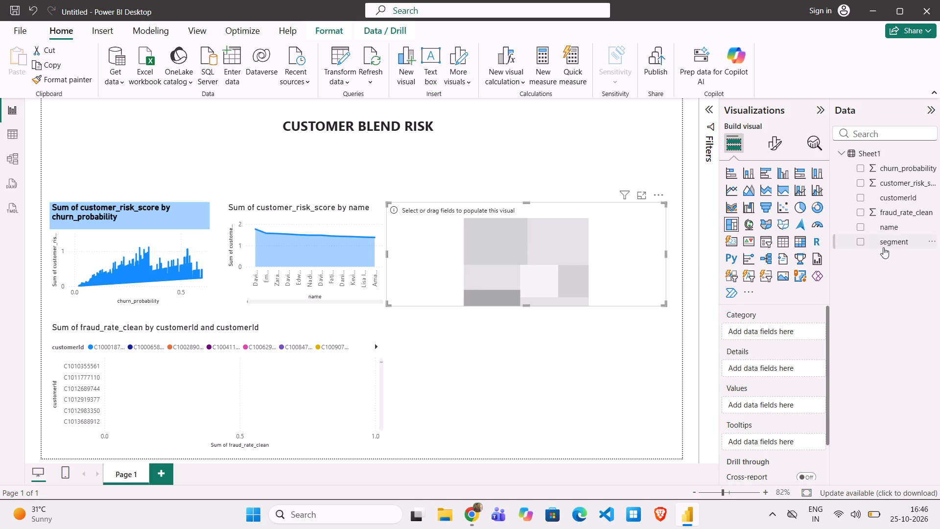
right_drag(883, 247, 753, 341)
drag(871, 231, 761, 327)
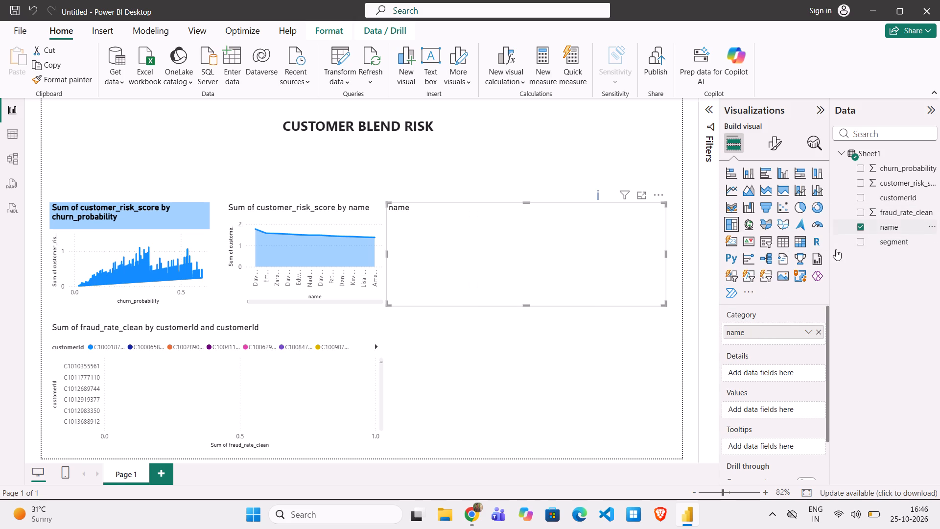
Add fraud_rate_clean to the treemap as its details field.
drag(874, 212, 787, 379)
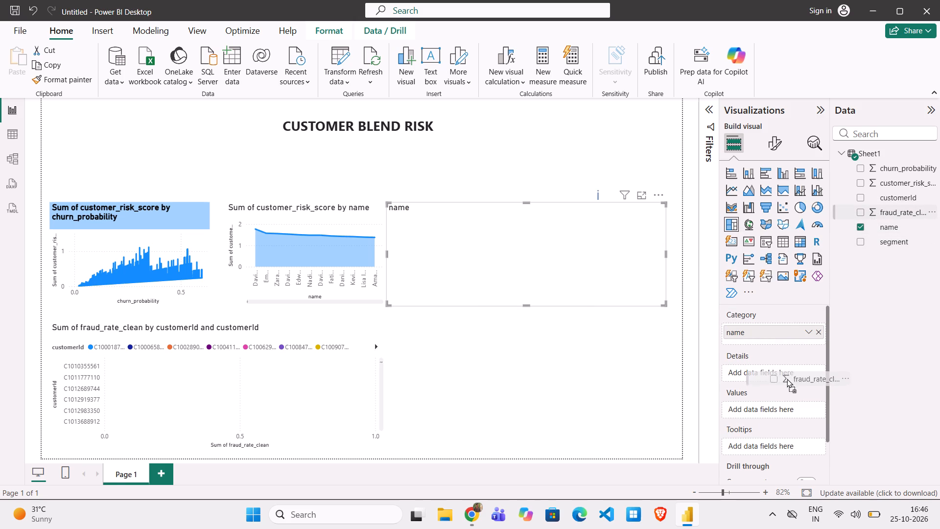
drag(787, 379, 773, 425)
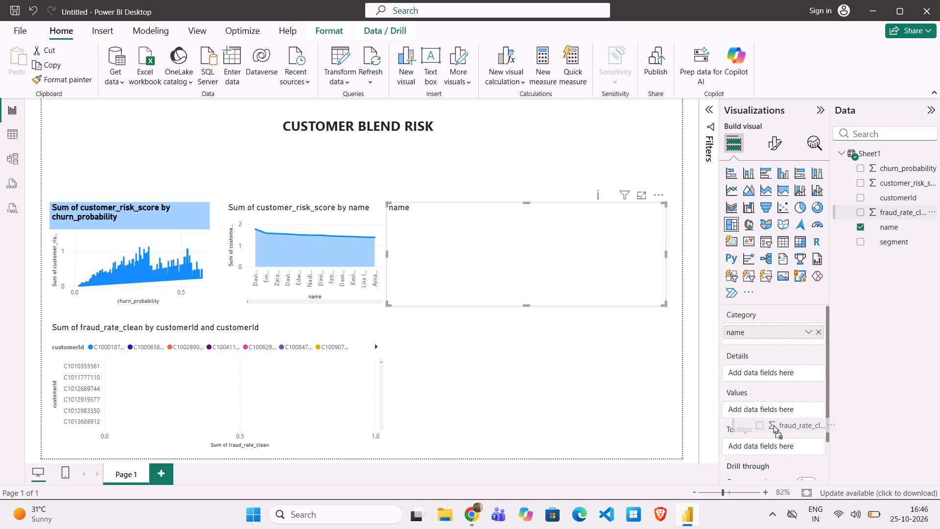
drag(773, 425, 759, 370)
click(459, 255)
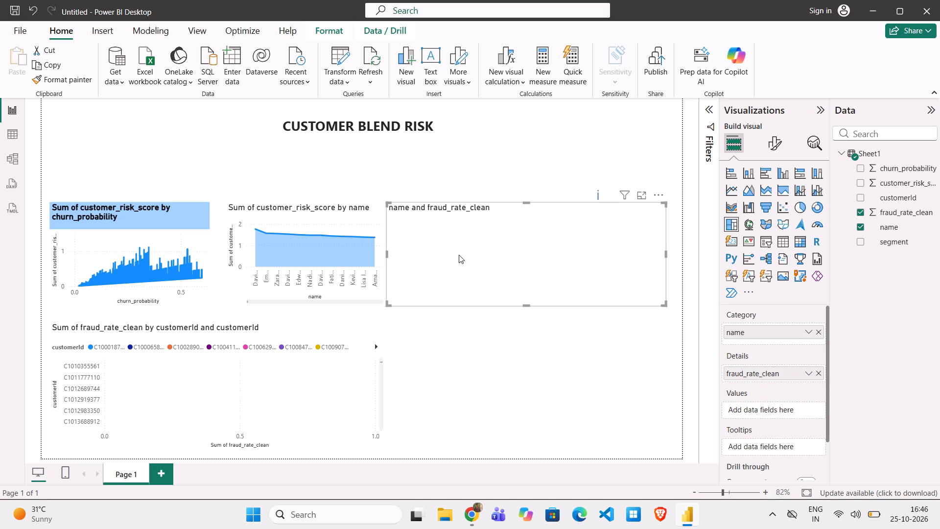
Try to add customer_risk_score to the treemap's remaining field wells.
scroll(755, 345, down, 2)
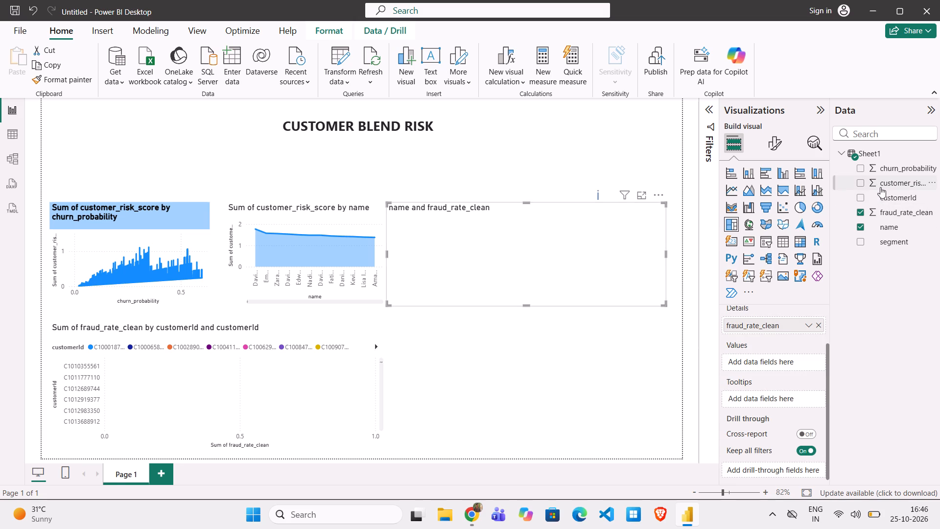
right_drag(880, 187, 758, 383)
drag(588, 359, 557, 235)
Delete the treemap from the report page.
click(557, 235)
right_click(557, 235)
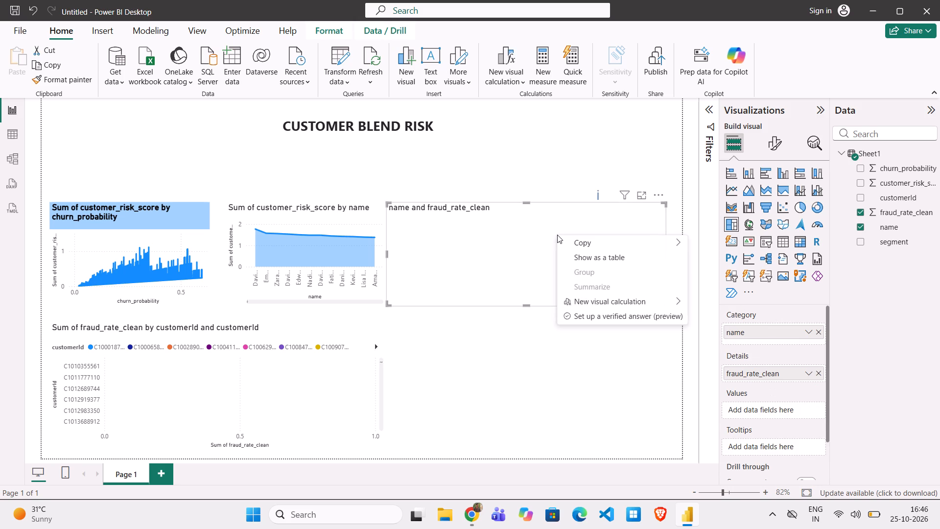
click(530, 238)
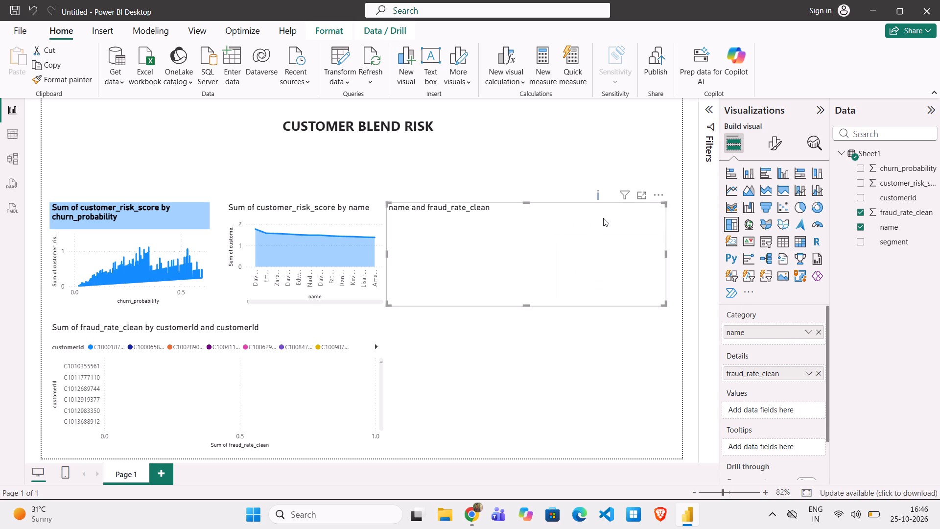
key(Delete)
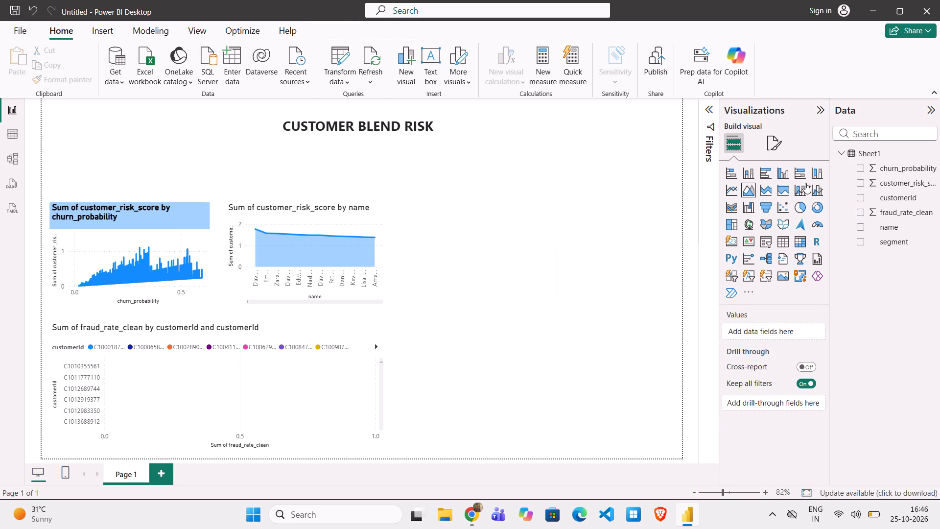
Set the report page's canvas background color to black, leaving its transparency as is.
scroll(805, 183, up, 2)
click(774, 147)
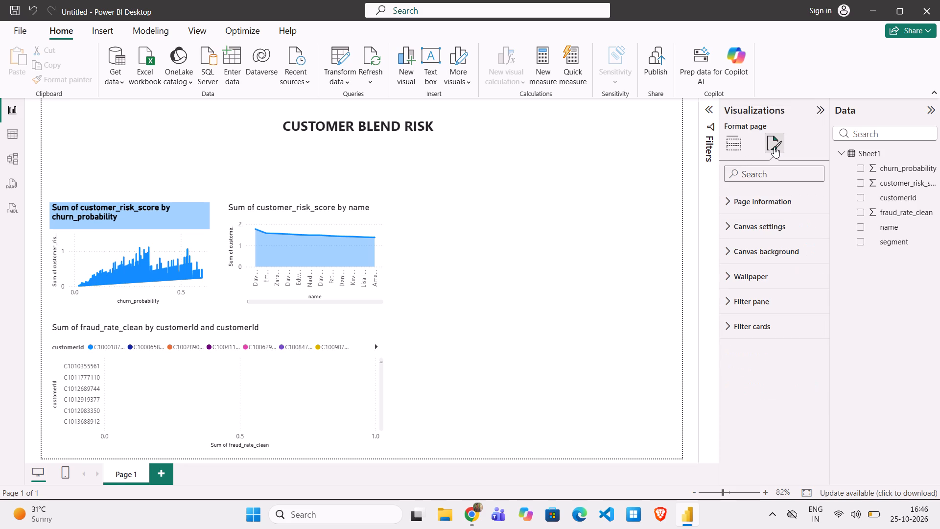
click(756, 194)
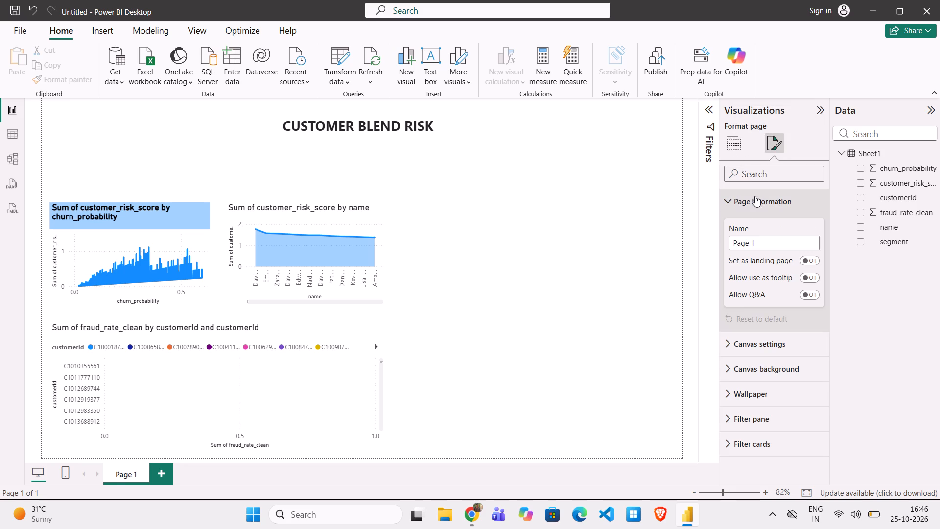
click(744, 336)
scroll(744, 336, down, 2)
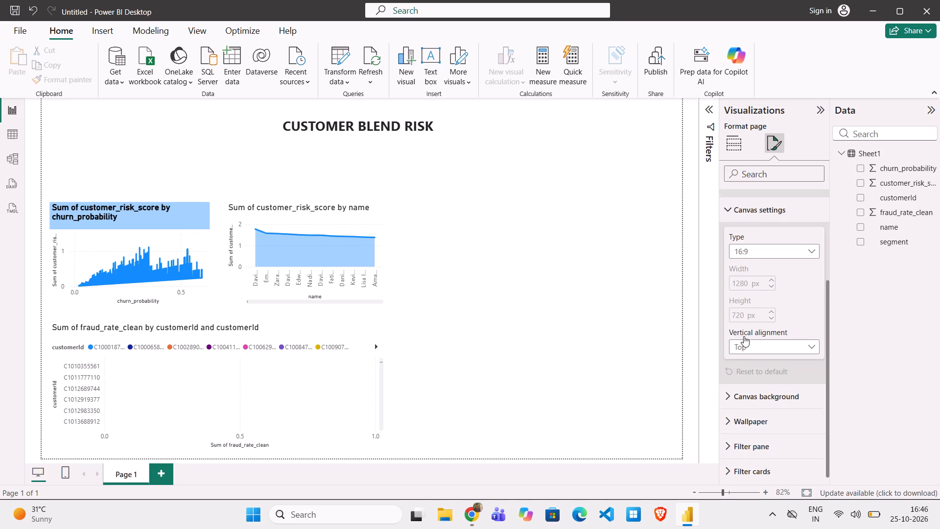
click(748, 401)
scroll(748, 401, down, 1)
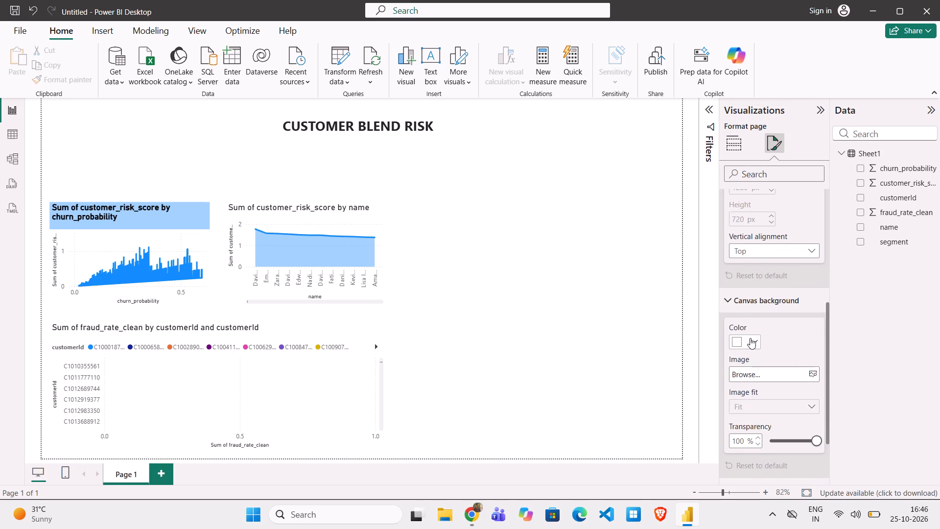
click(751, 338)
click(746, 263)
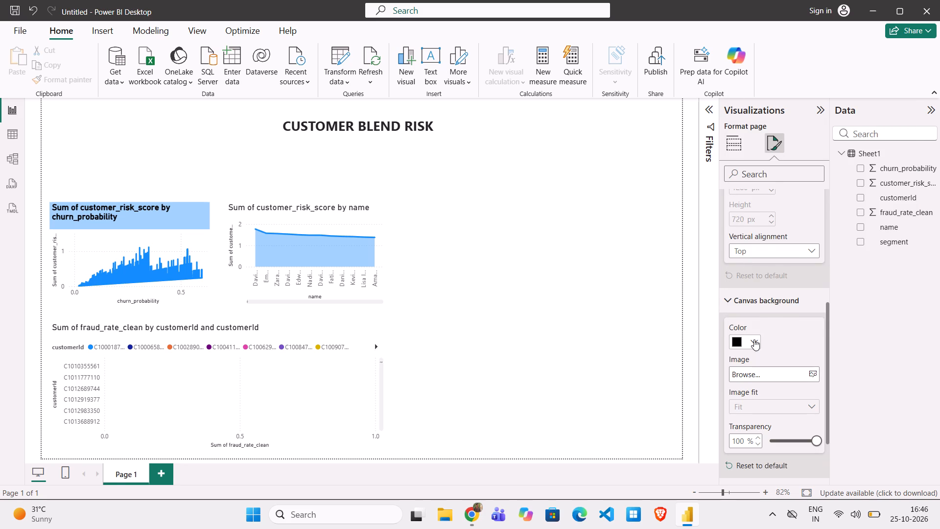
click(754, 339)
click(748, 258)
click(675, 263)
click(615, 235)
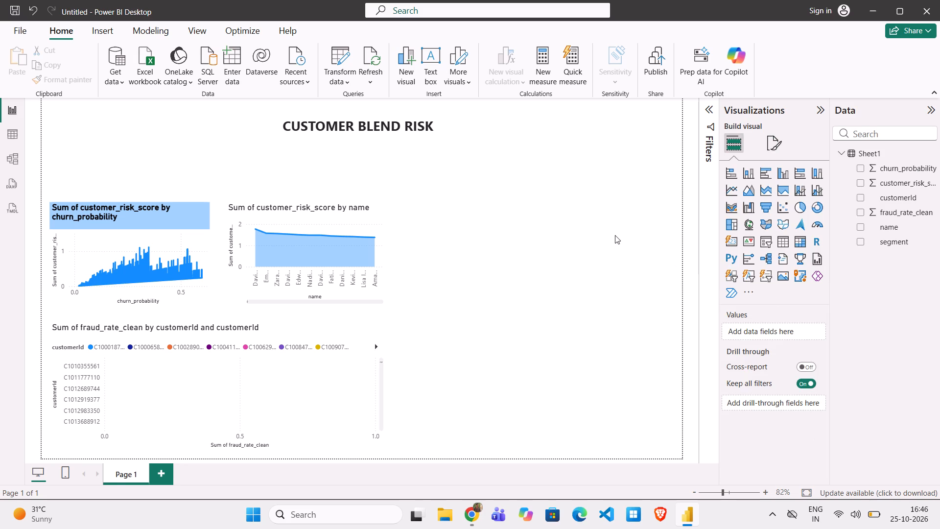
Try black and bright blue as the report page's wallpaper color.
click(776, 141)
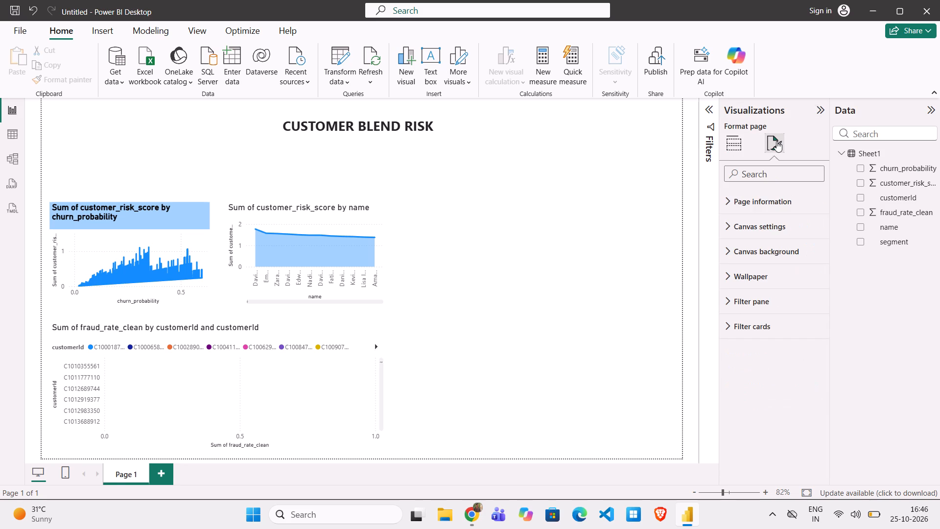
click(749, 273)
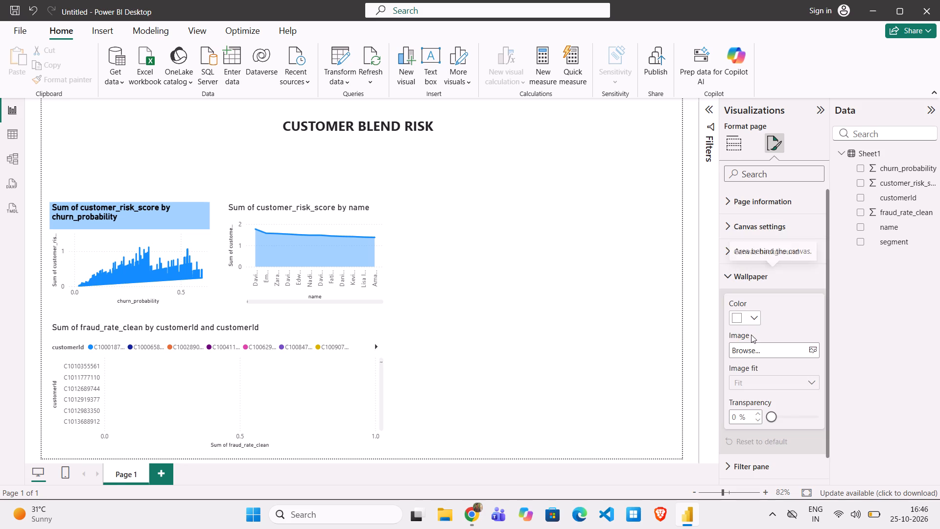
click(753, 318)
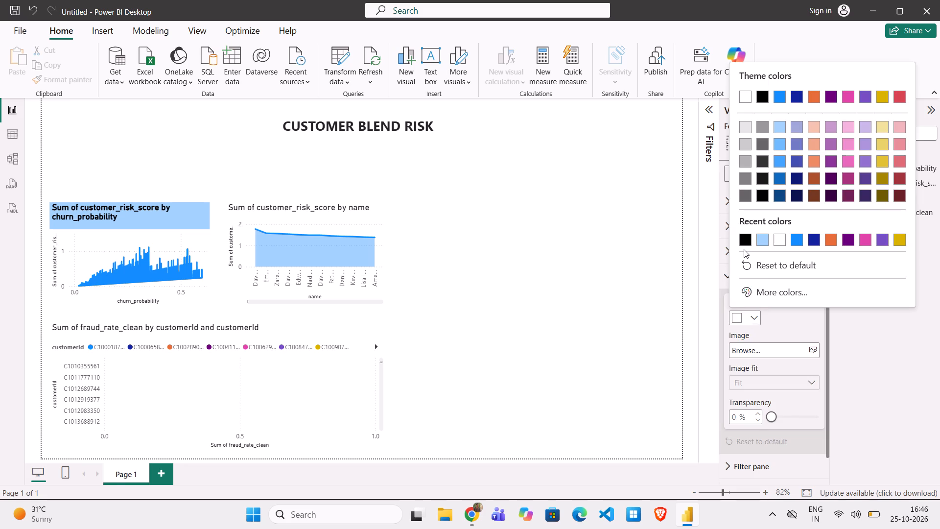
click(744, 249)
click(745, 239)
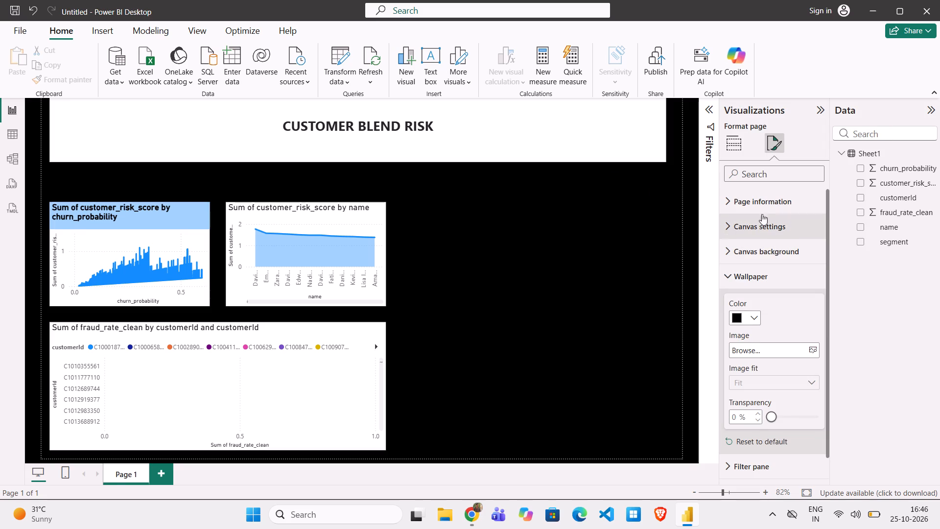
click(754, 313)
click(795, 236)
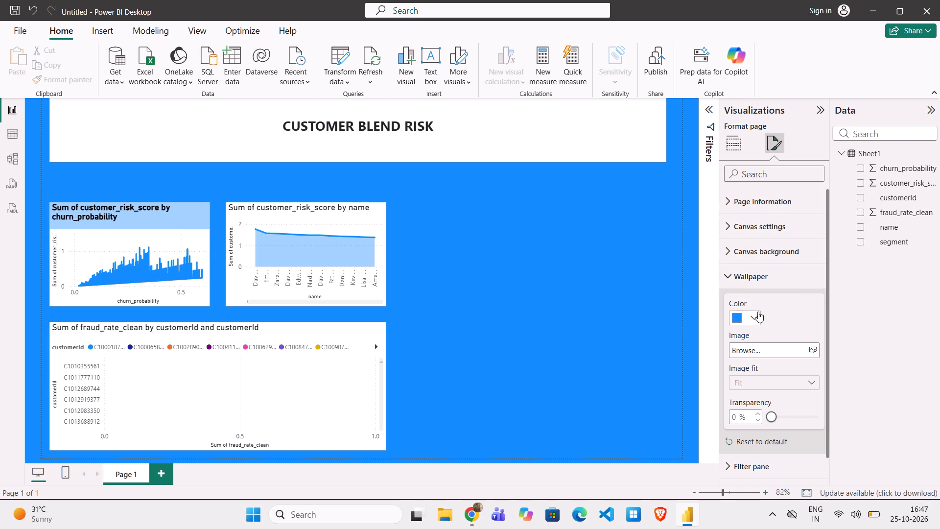
Set the page wallpaper color to light blue #a0d1ff (Theme color 1, 60% lighter) and deselect.
click(756, 316)
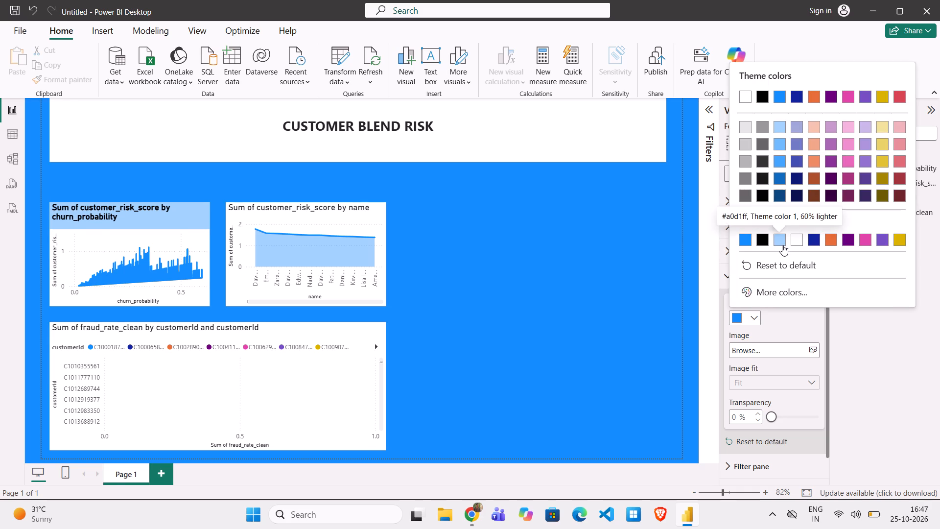
click(782, 245)
click(677, 277)
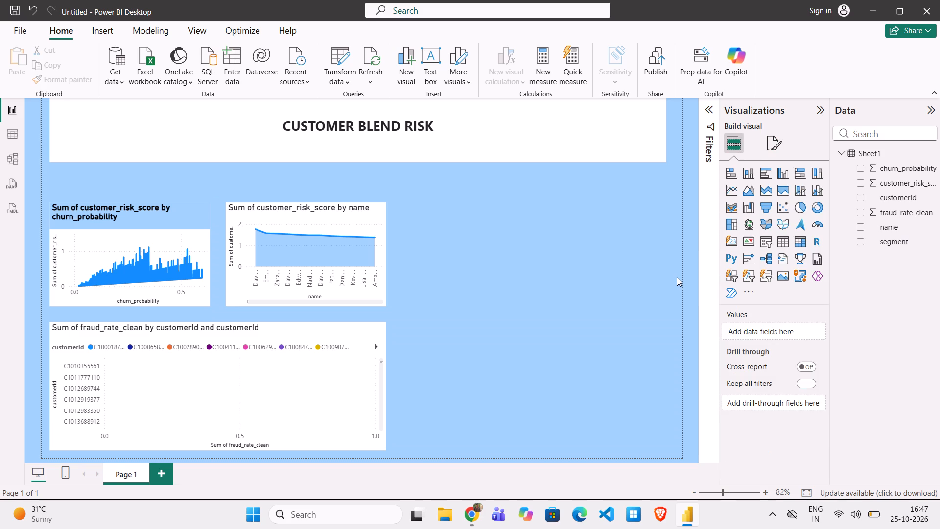
Turn on the shadow effect for the large banner text box behind the CUSTOMER BLEND RISK title.
click(606, 154)
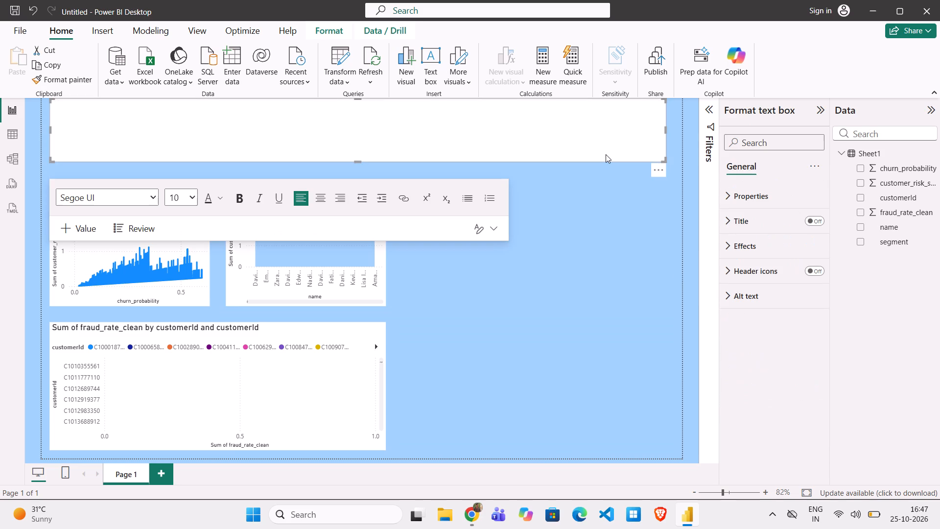
right_click(606, 154)
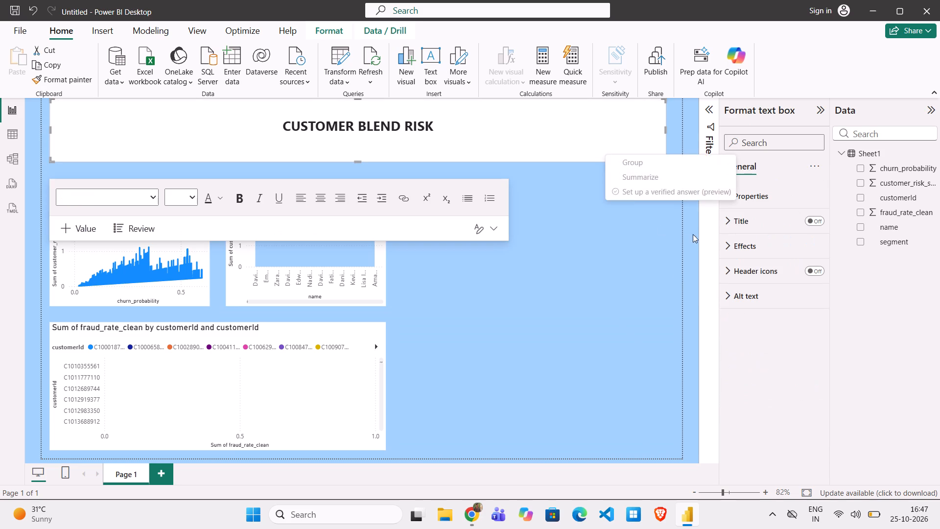
click(736, 242)
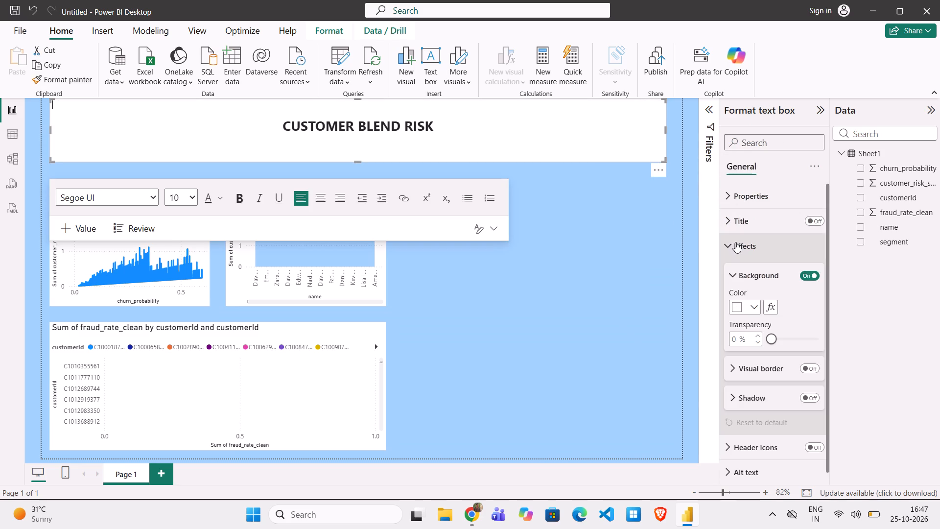
click(814, 394)
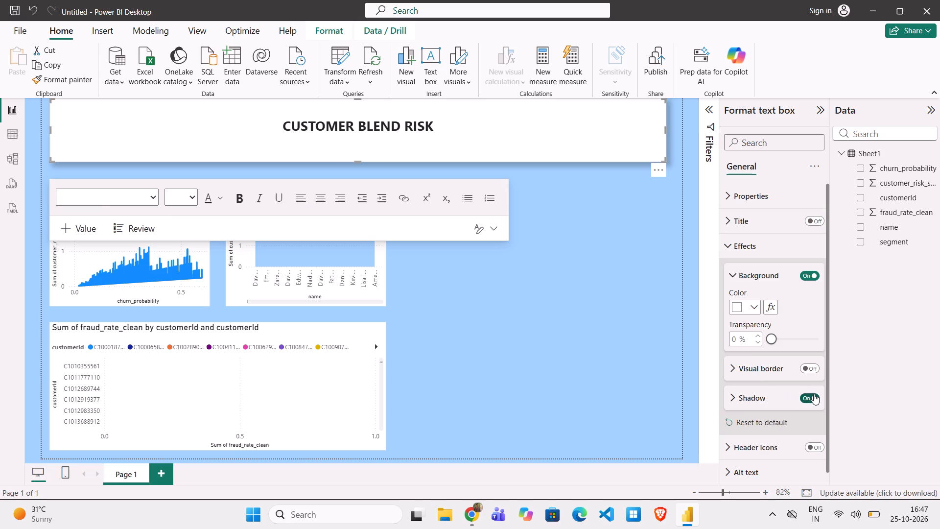
scroll(777, 378, down, 1)
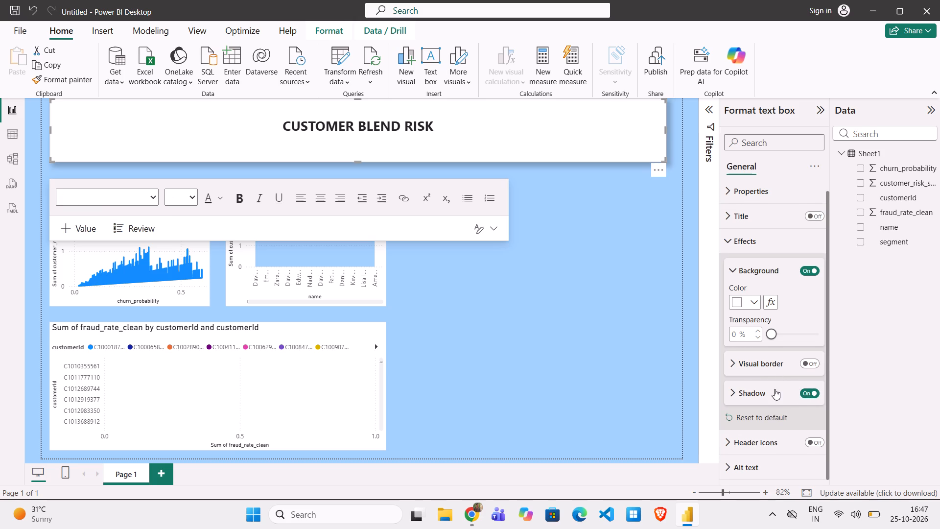
scroll(775, 389, up, 1)
Set the banner text box's background color to the same light blue as the wallpaper and deselect it.
click(747, 253)
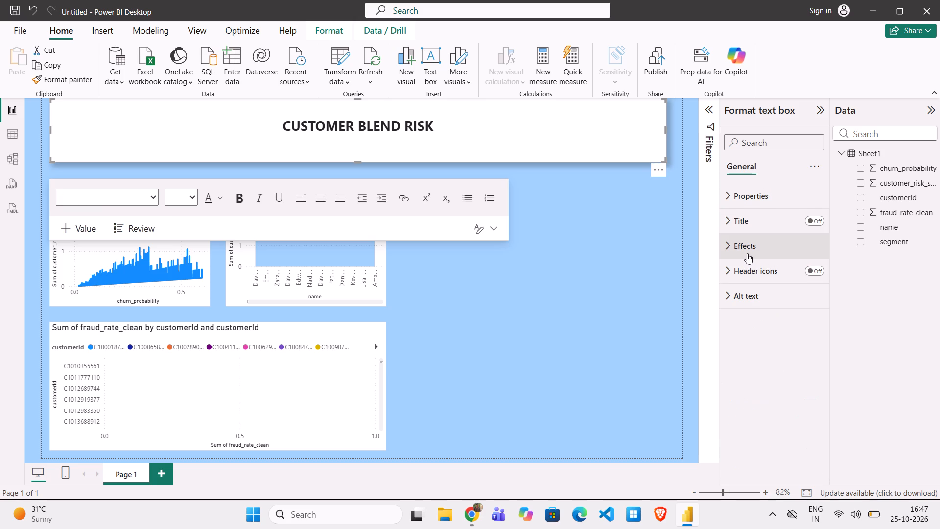
click(745, 247)
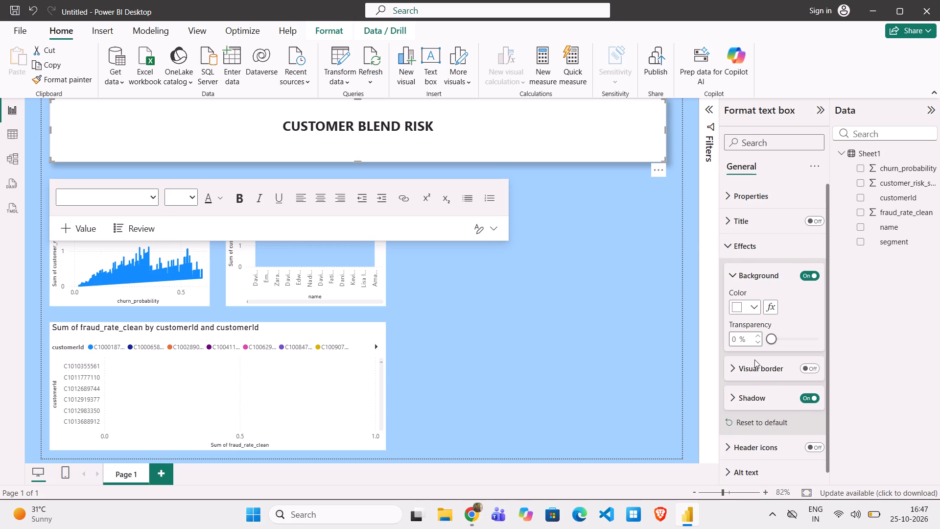
click(753, 307)
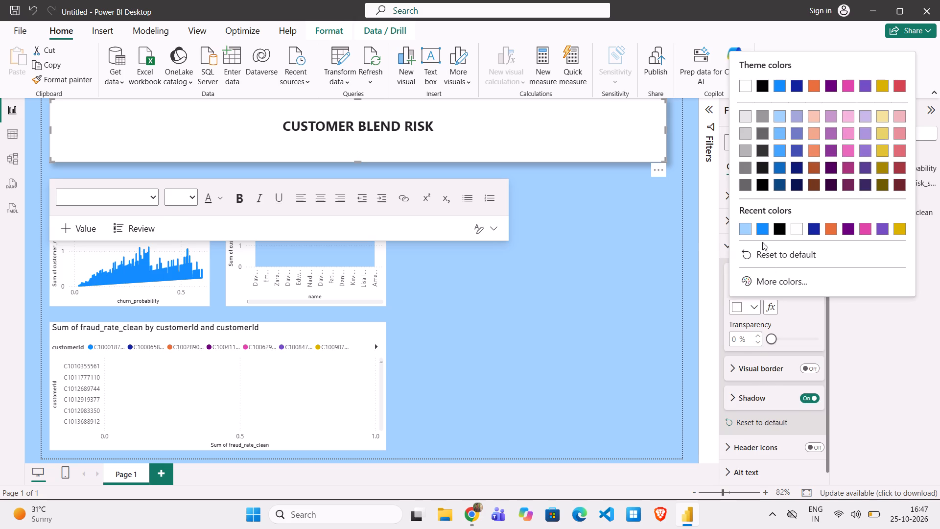
click(748, 233)
click(607, 237)
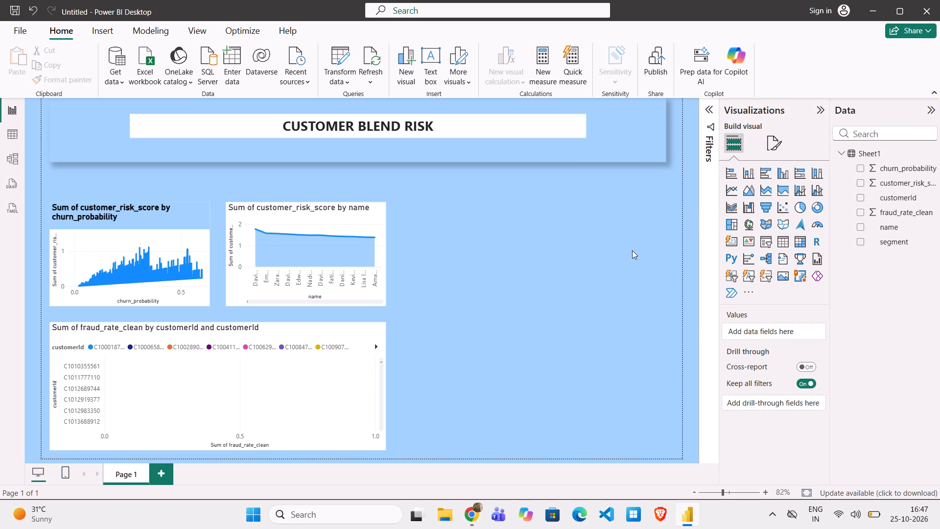
Insert a text box beside the area chart and extend its bottom edge level with the fraud-rate bar chart's bottom.
scroll(632, 250, down, 1)
scroll(632, 250, up, 2)
click(429, 189)
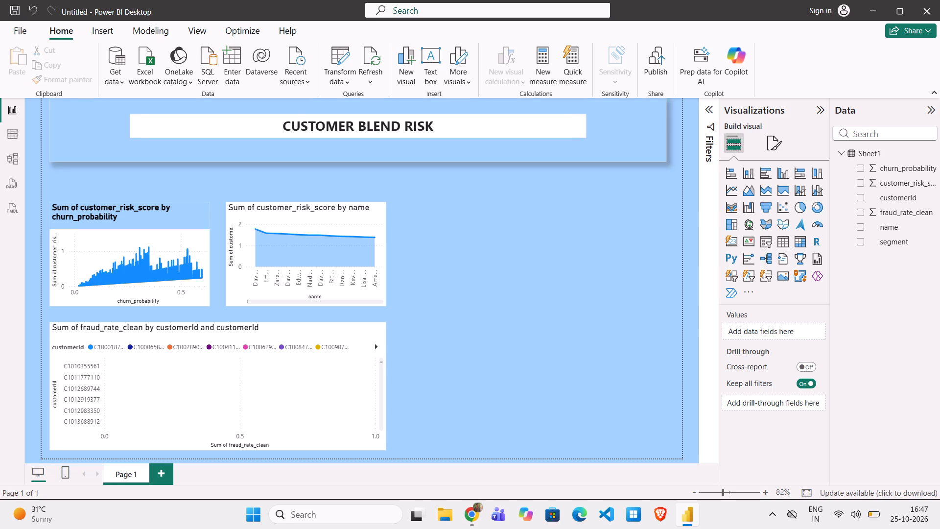
click(428, 70)
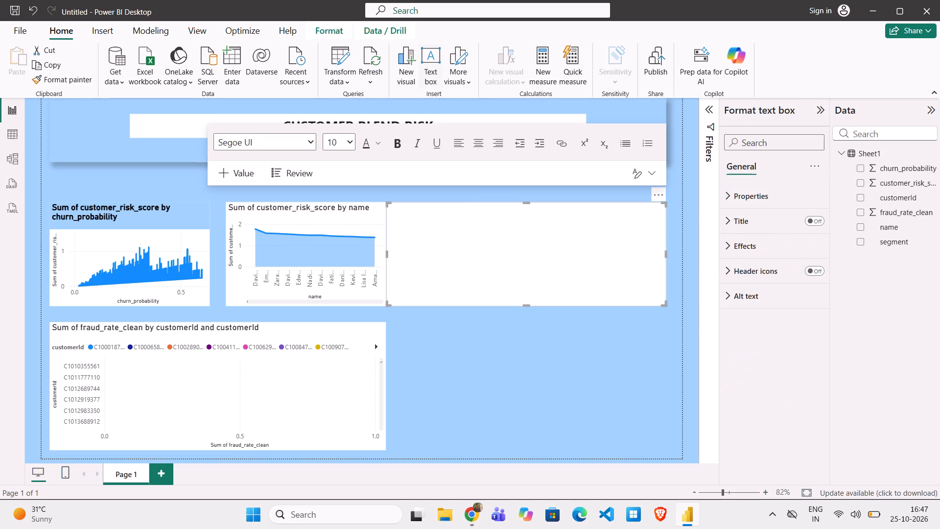
click(526, 307)
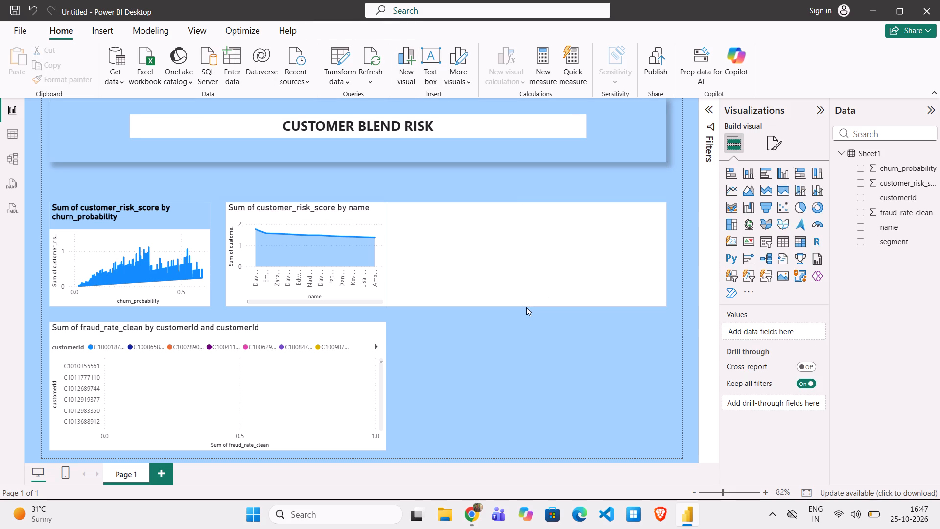
click(525, 293)
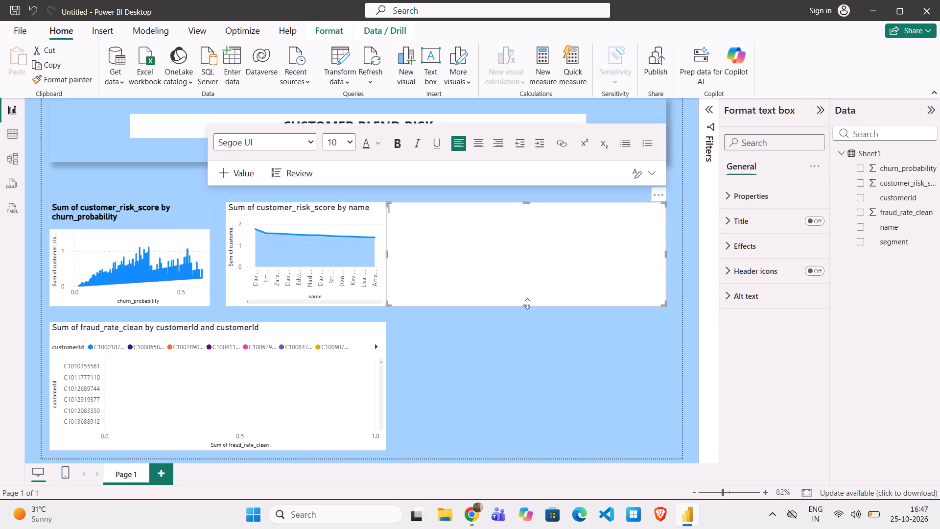
drag(527, 304, 540, 448)
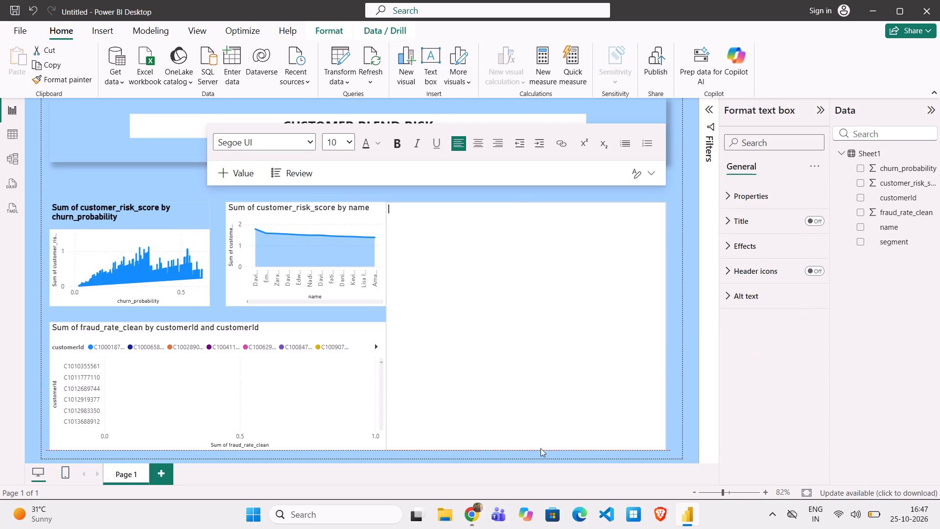
drag(540, 448, 541, 450)
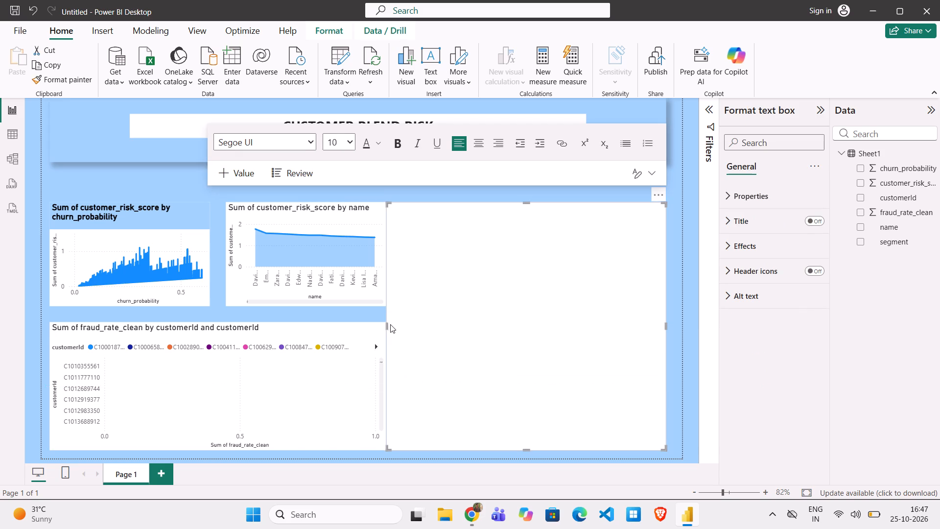
Narrow the new text box by moving its inner edge away from the charts, leaving a gap between them.
click(385, 326)
click(398, 309)
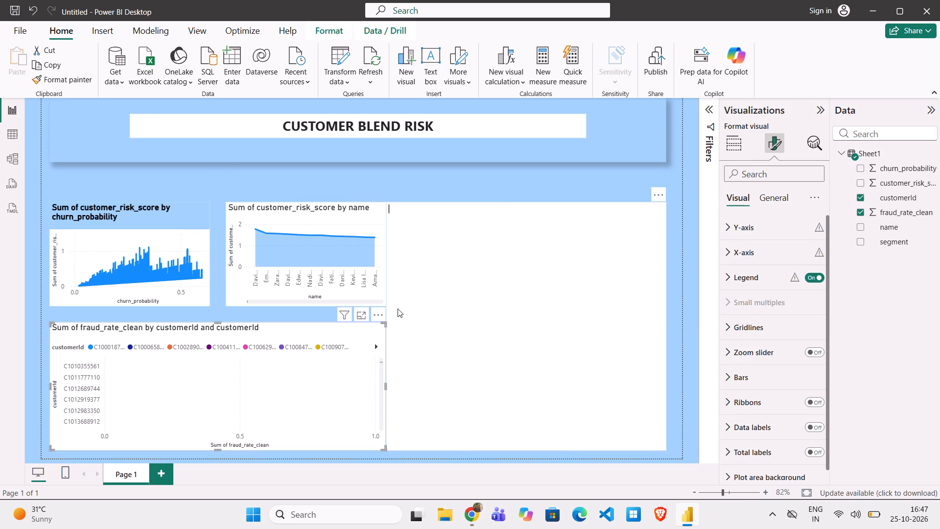
click(386, 320)
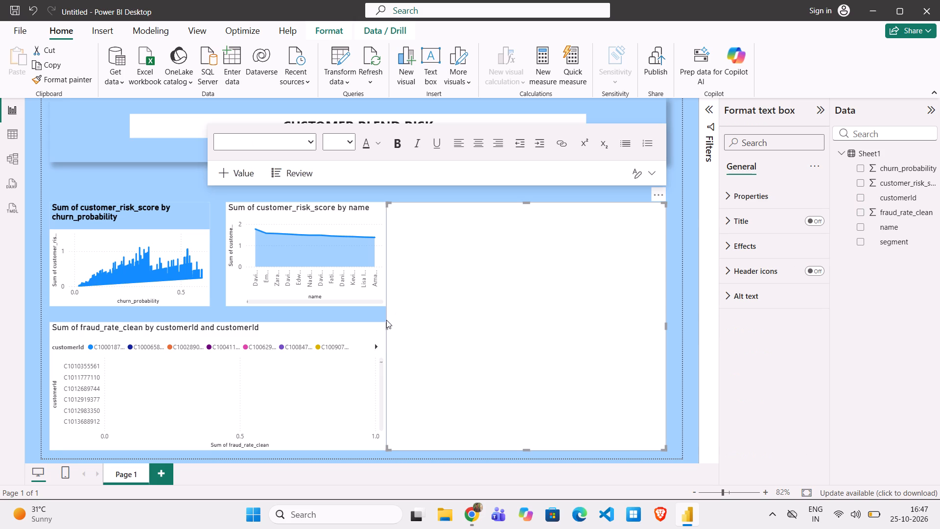
click(398, 318)
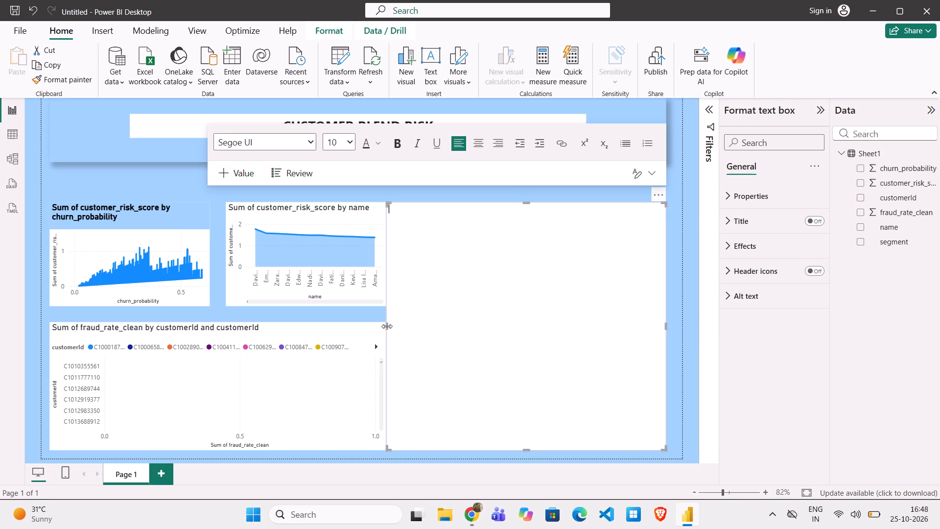
drag(387, 326, 407, 332)
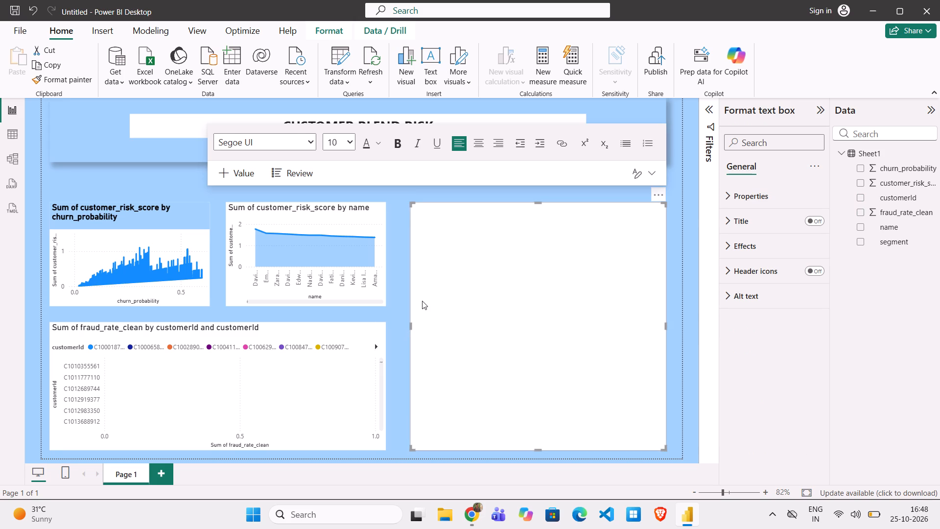
Begin the report description in the new text box with "This report shows the customer blend risk".
key(shift+t)
text(his report shows)
key(space)
text(the)
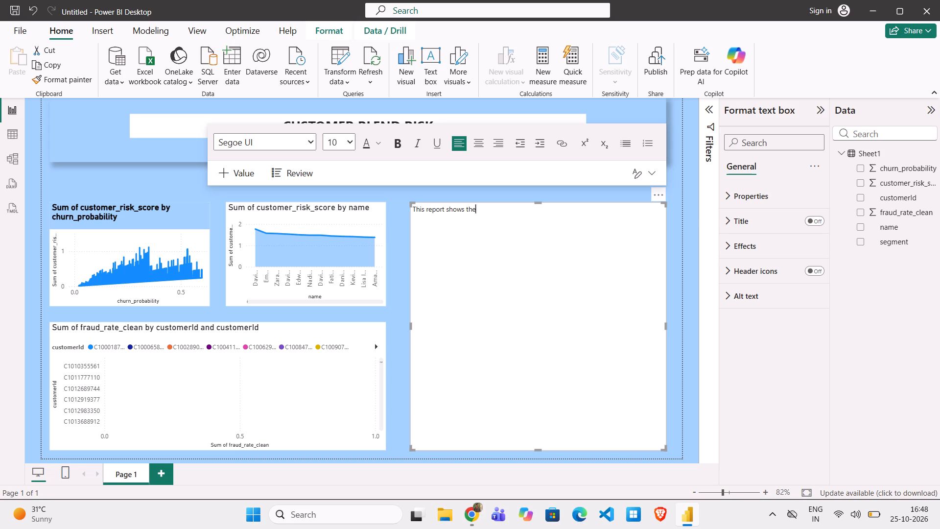
key(space)
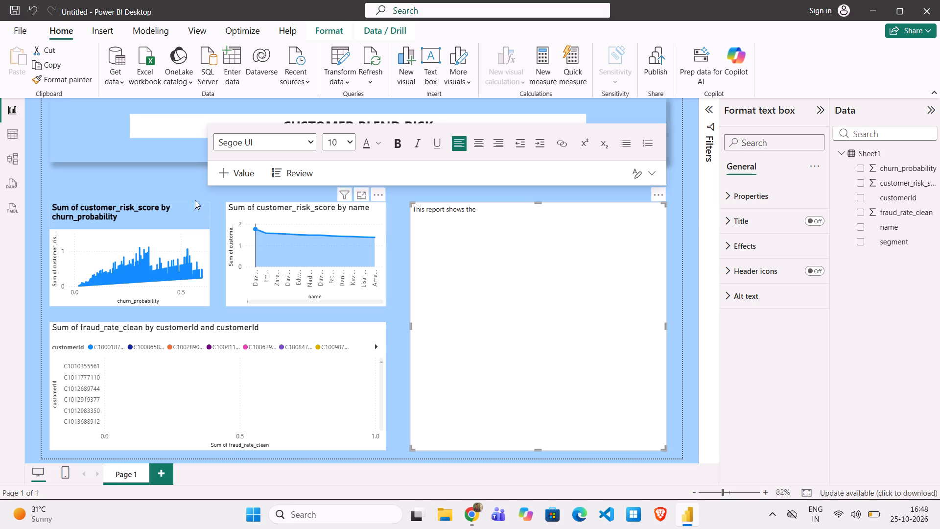
click(183, 175)
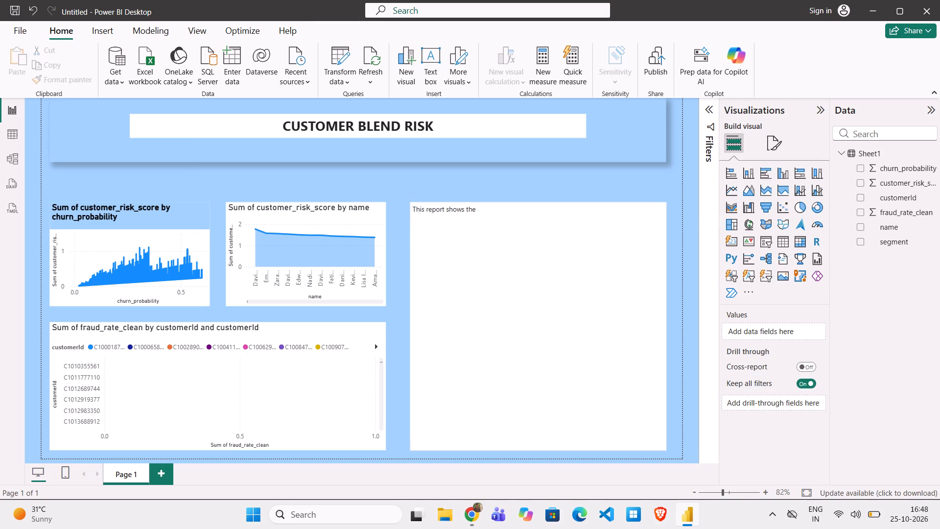
click(496, 206)
key(space)
text(cust)
text(omer bli)
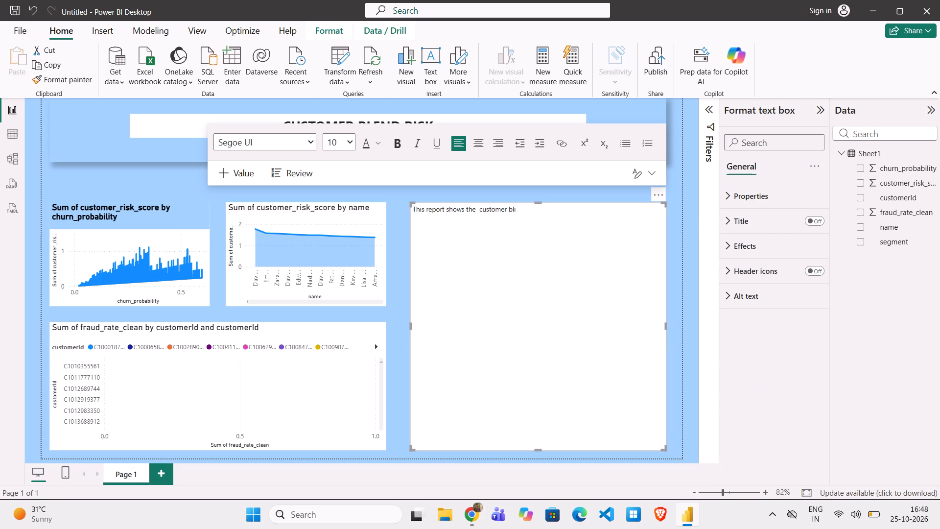
key(BackSpace)
text(end risk)
key(space)
Continue the description sentence with "which the no of customers who are under risk of".
text(wh)
key(i)
text(ch)
key(space)
text(the nof)
key(space)
key(BackSpace)
key(BackSpace)
key(space)
text(of)
key(space)
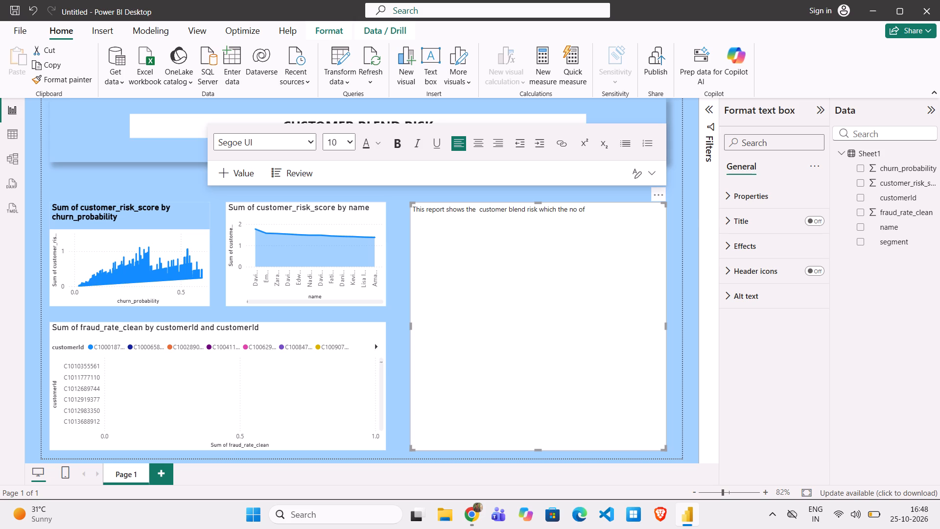
text(customers who are under risk of)
key(space)
Add the words "scam transcations" after "under risk of" in the description.
text(c=s)
key(BackSpace)
key(BackSpace)
key(BackSpace)
text(scam transca)
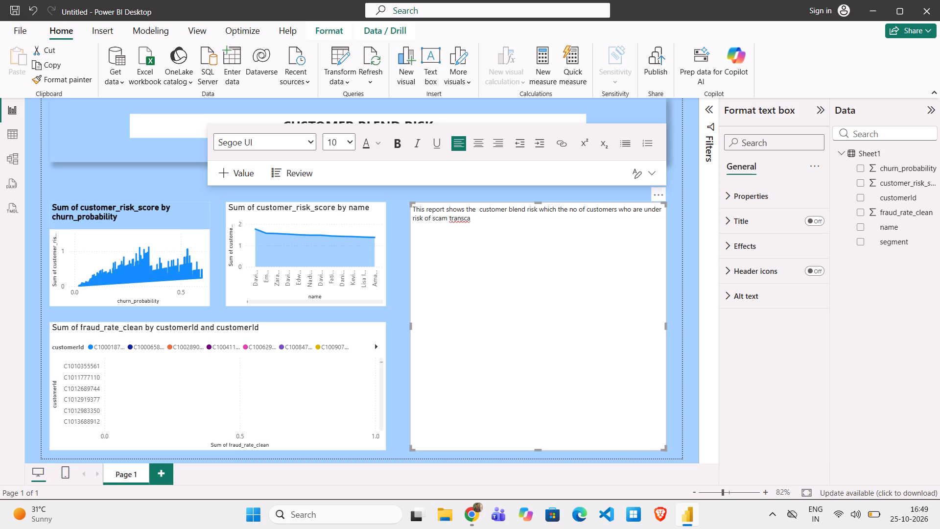
key(y)
key(BackSpace)
text(tions)
key(space)
Extend the description after the scam wording with "and they are".
click(519, 297)
text(and)
key(space)
text(they)
key(space)
text(are)
key(space)
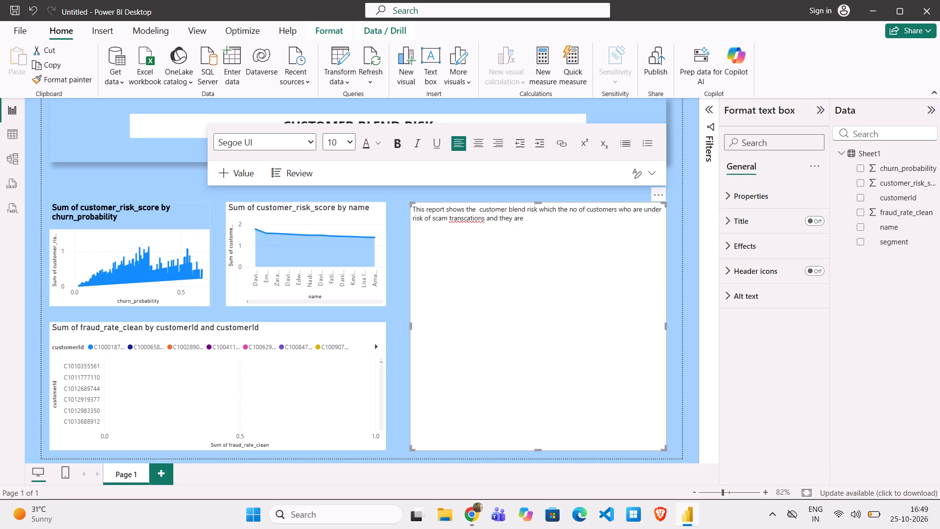
click(523, 243)
Continue the report description after "and they are" with "under review".
key(space)
text(y=under =)
key(BackSpace)
key(BackSpace)
key(BackSpace)
key(BackSpace)
key(BackSpace)
key(BackSpace)
key(BackSpace)
key(BackSpace)
key(BackSpace)
text(under review)
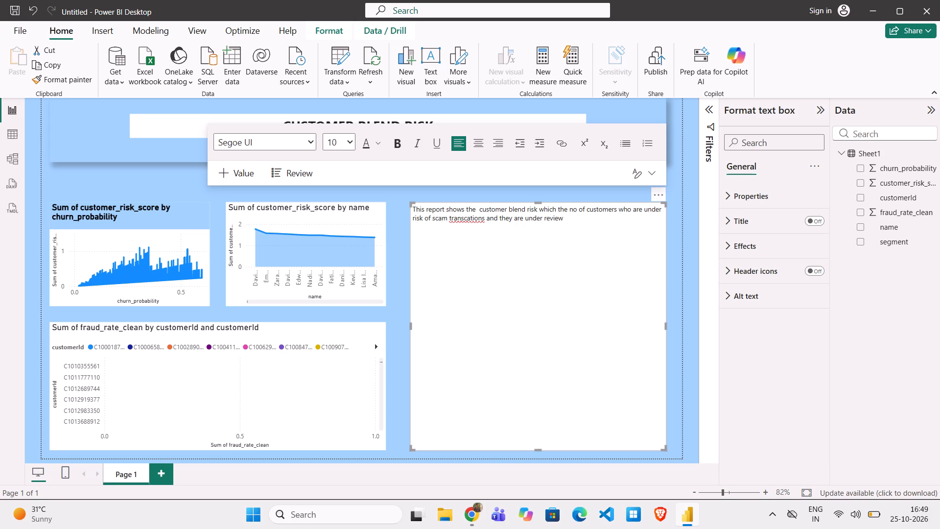
Finish the description sentence with "of scam transactions".
key(space)
text(of scam transac)
key(BackSpace)
key(BackSpace)
text(ca)
key(BackSpace)
key(BackSpace)
text(actions)
Shrink the description text box so it fits closely around its three lines of text.
drag(664, 447, 639, 234)
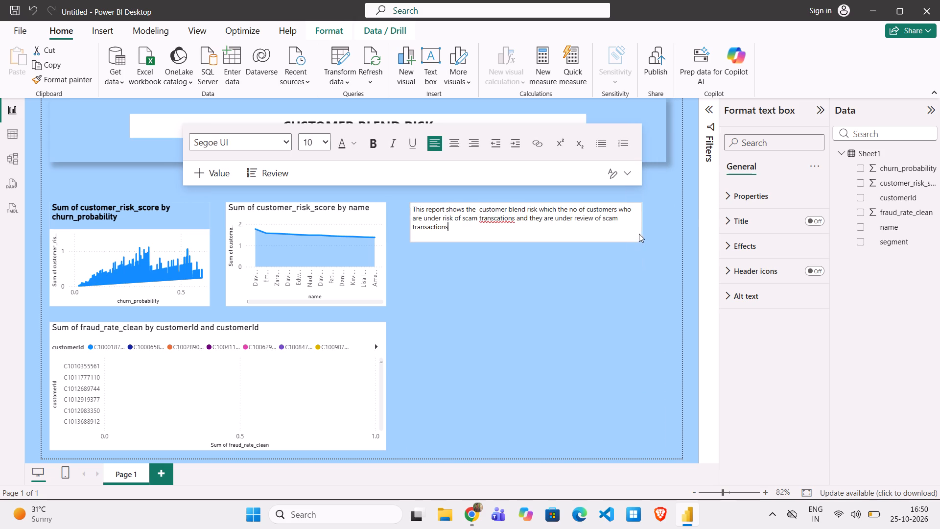
drag(639, 234, 642, 230)
click(591, 289)
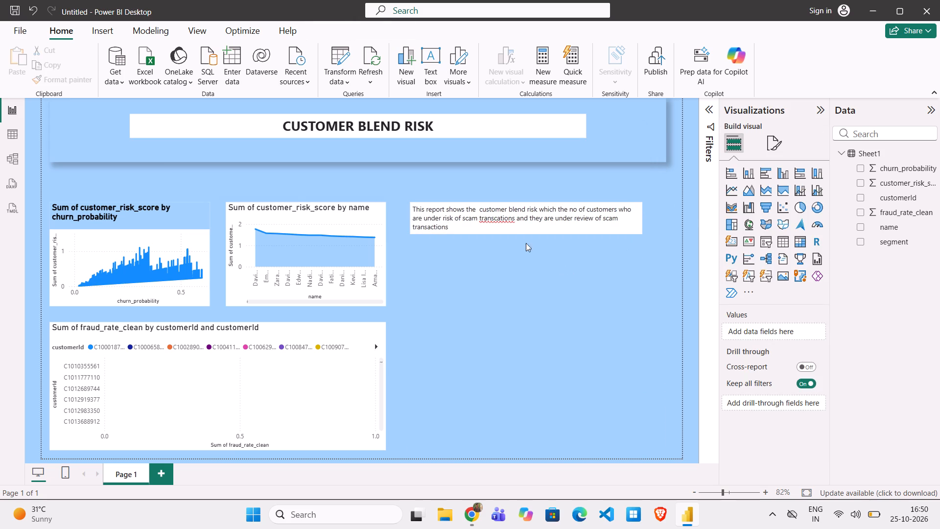
Make the entire description text in the text box bold.
drag(482, 229, 407, 209)
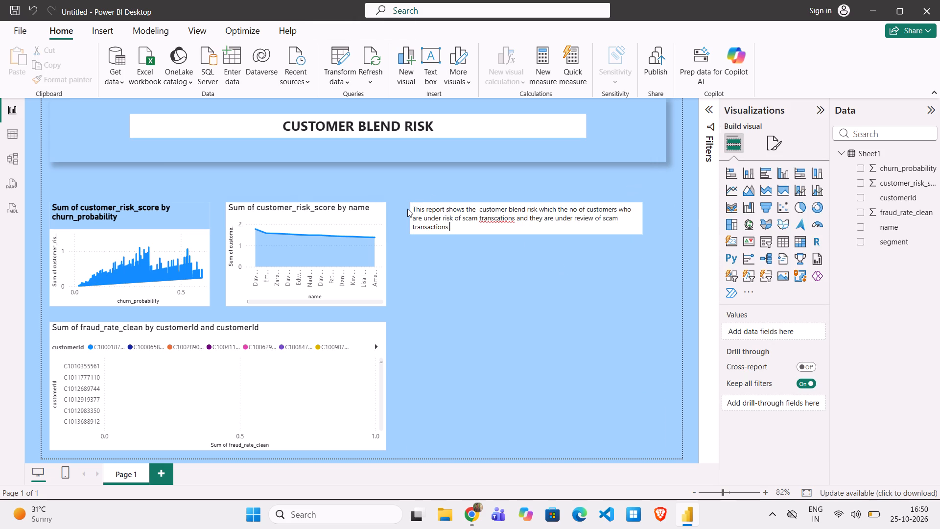
drag(407, 209, 406, 209)
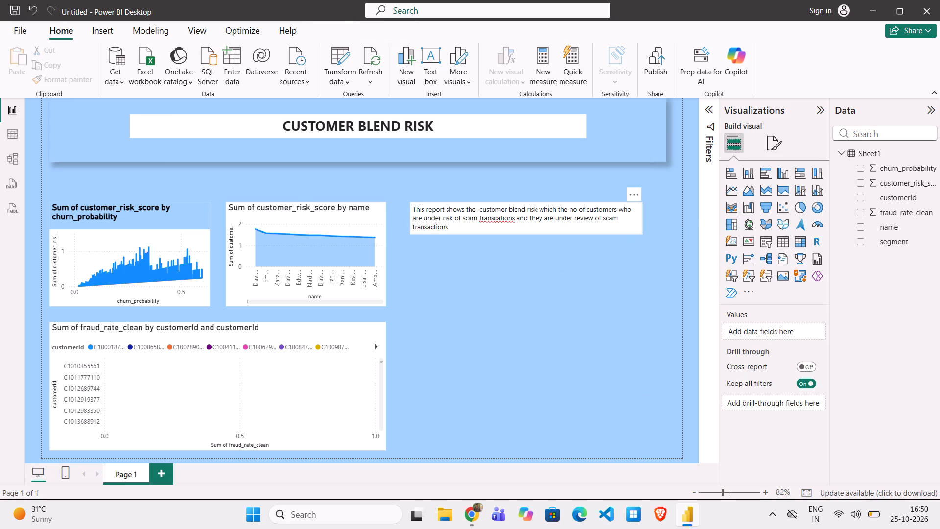
drag(448, 222, 454, 229)
click(454, 229)
drag(454, 230, 411, 203)
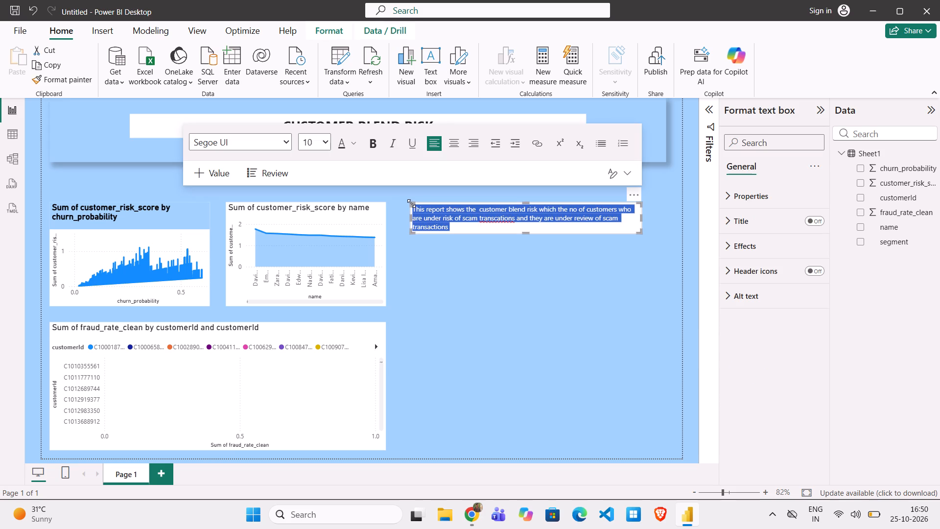
drag(411, 203, 411, 203)
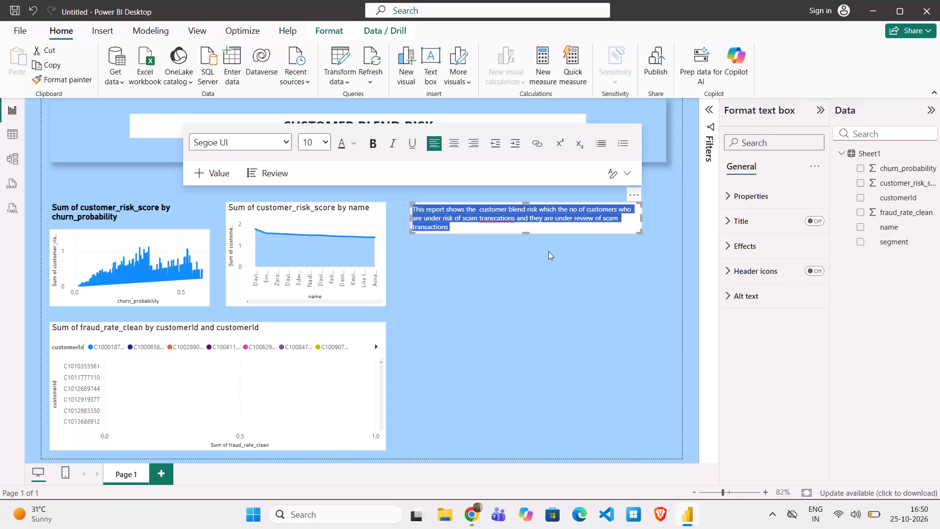
click(370, 144)
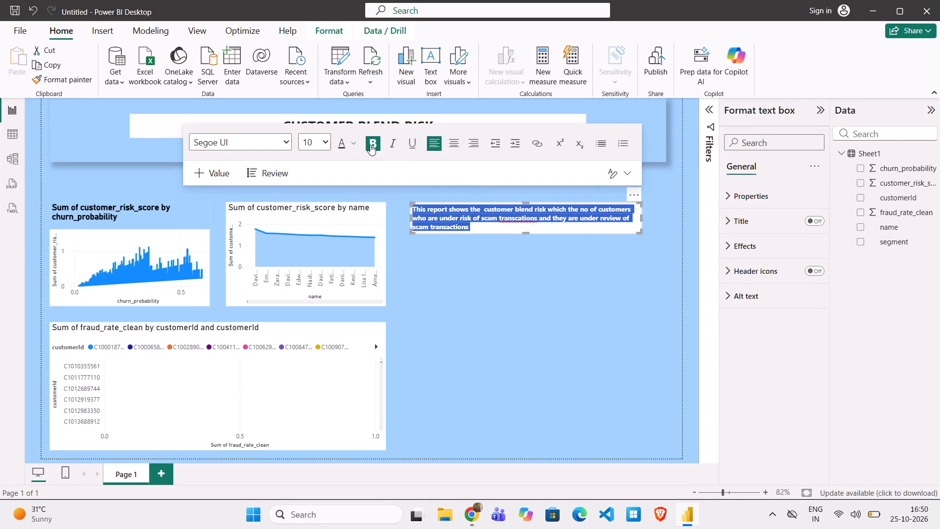
click(521, 306)
Correct the misspelled "transcations" in the description to "transactions".
click(522, 220)
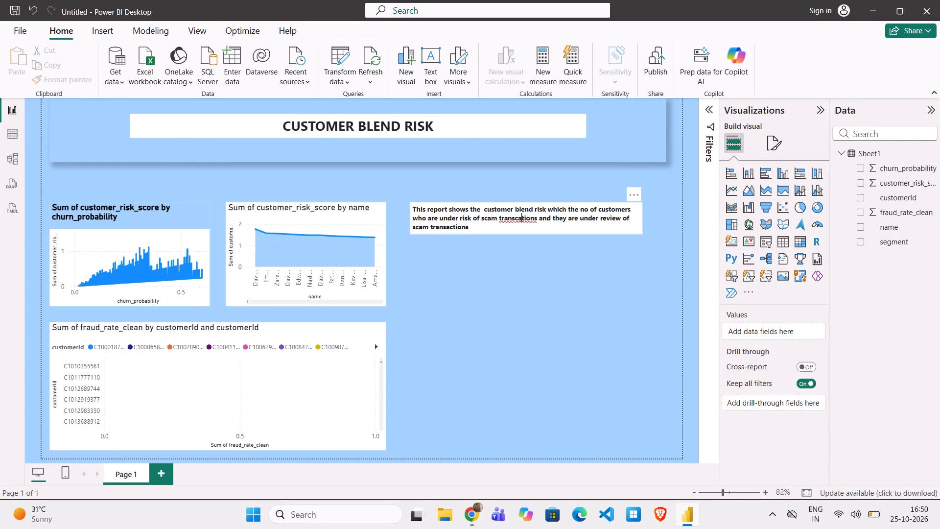
key(BackSpace)
key(BackSpace)
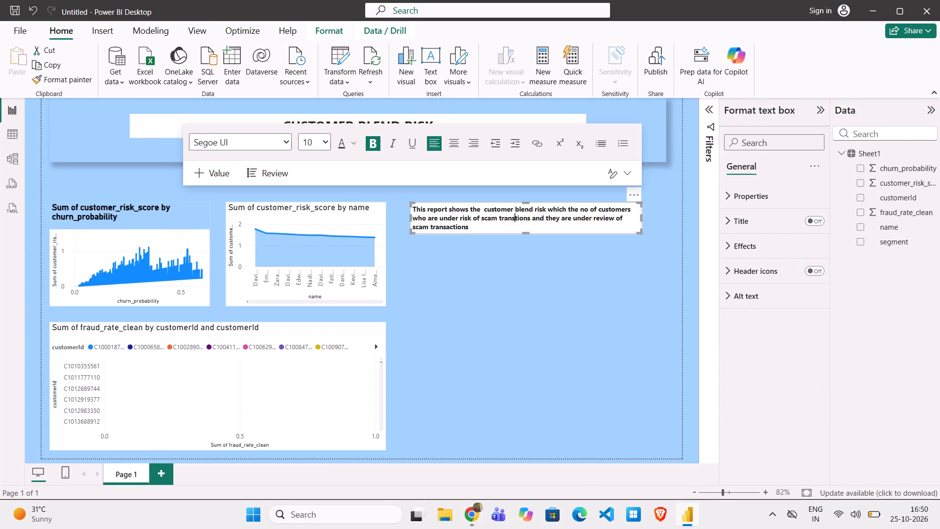
text(ac)
click(503, 276)
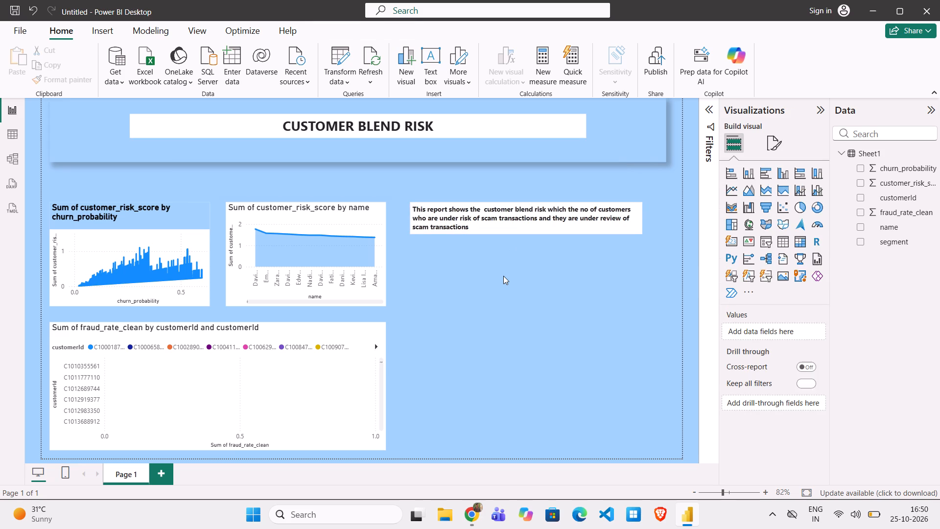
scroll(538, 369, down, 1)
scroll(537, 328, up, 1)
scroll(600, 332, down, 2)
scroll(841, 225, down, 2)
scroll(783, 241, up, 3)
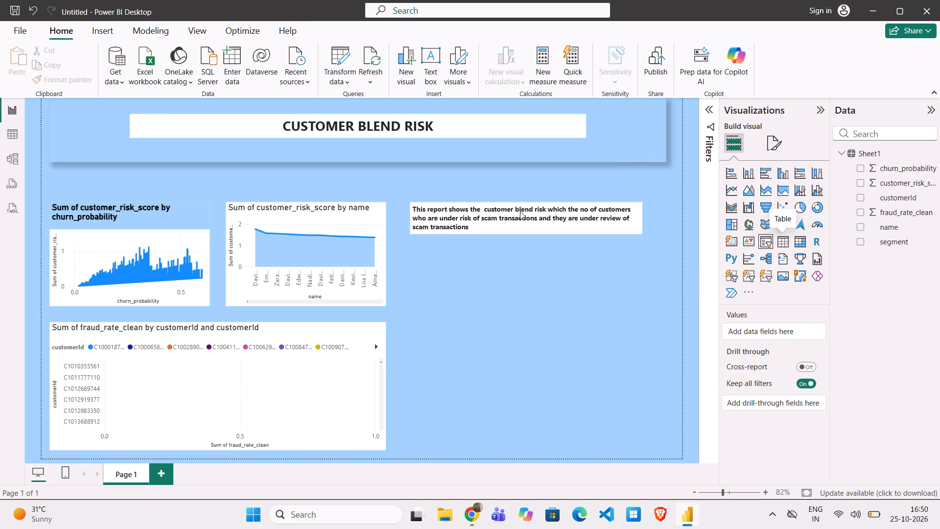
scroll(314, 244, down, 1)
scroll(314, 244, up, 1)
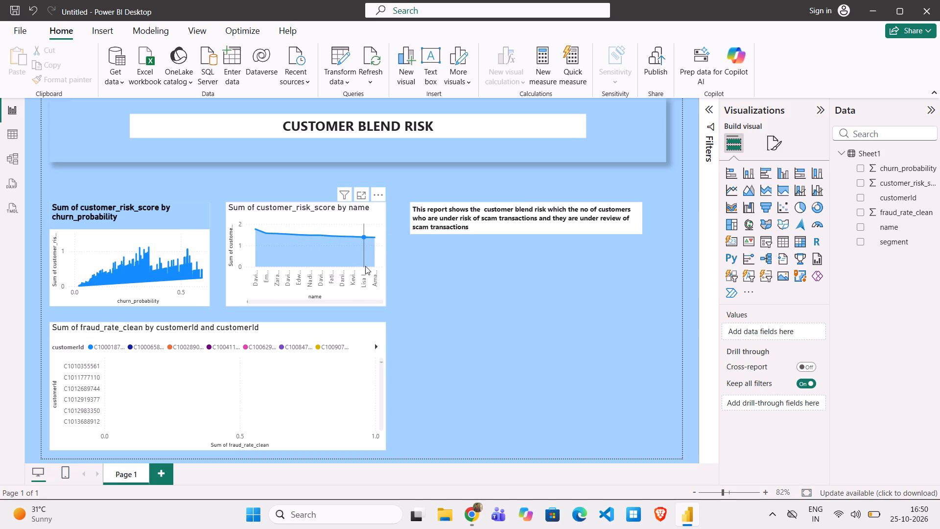
Examine the customer risk scores across the names in the area chart, and check the fraud rate bar chart.
scroll(365, 266, down, 7)
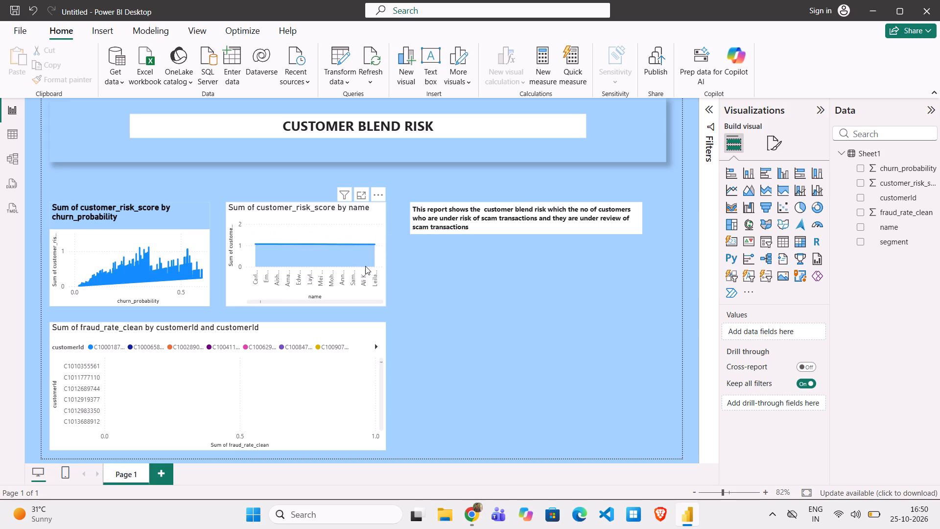
scroll(365, 266, down, 8)
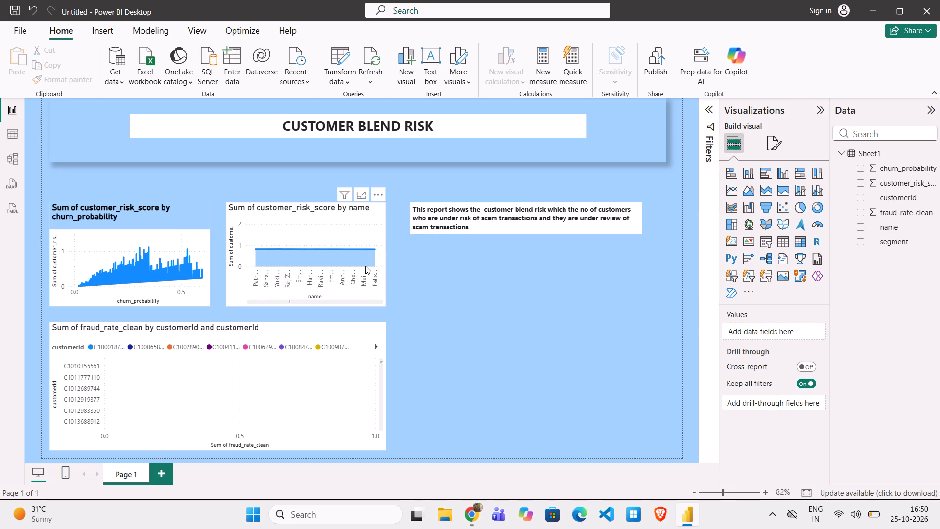
scroll(365, 266, down, 7)
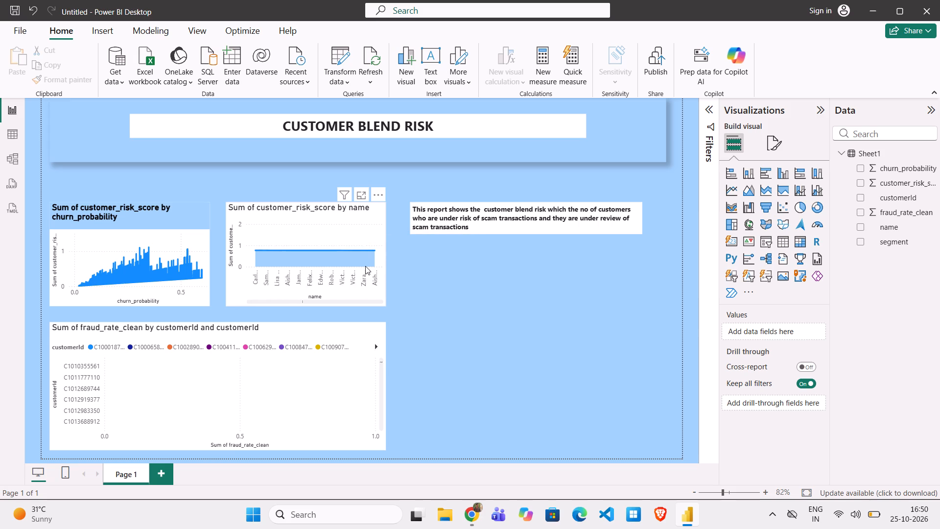
scroll(365, 266, up, 12)
click(257, 429)
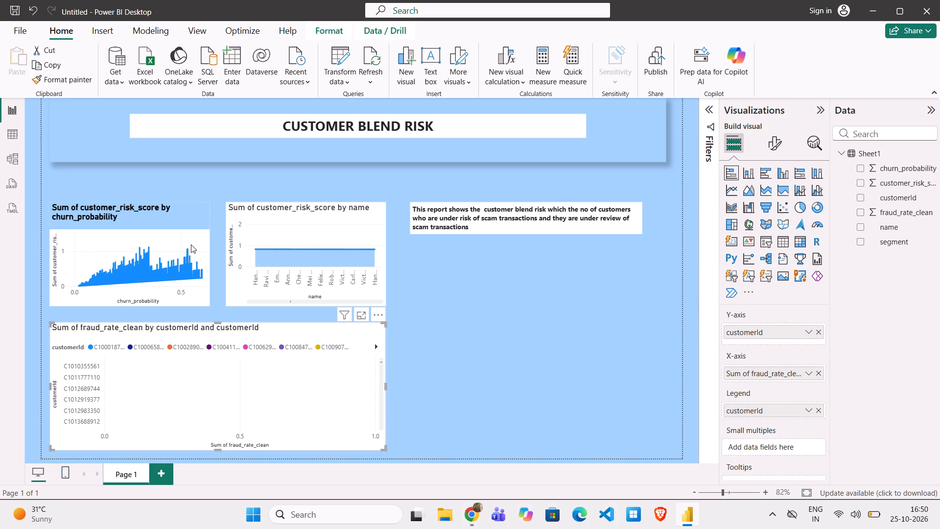
scroll(191, 244, up, 2)
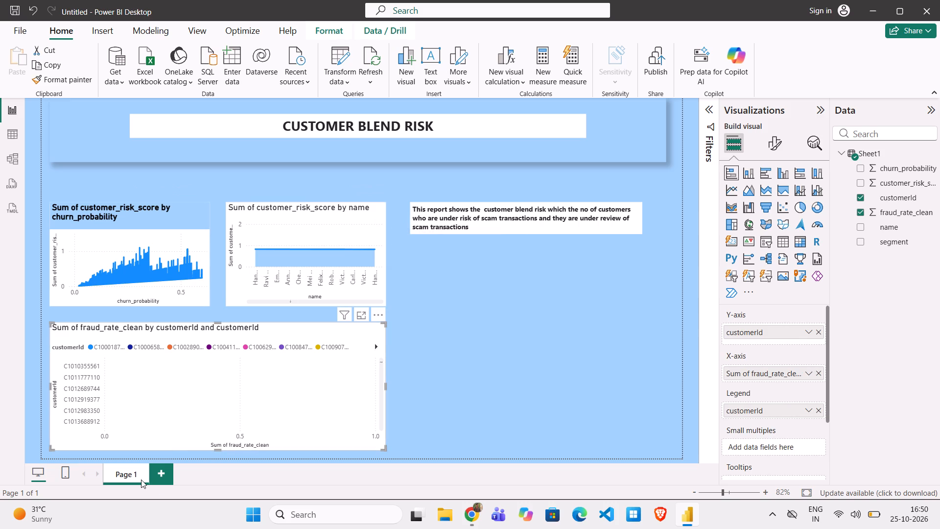
Add a new blank page to the report.
click(161, 482)
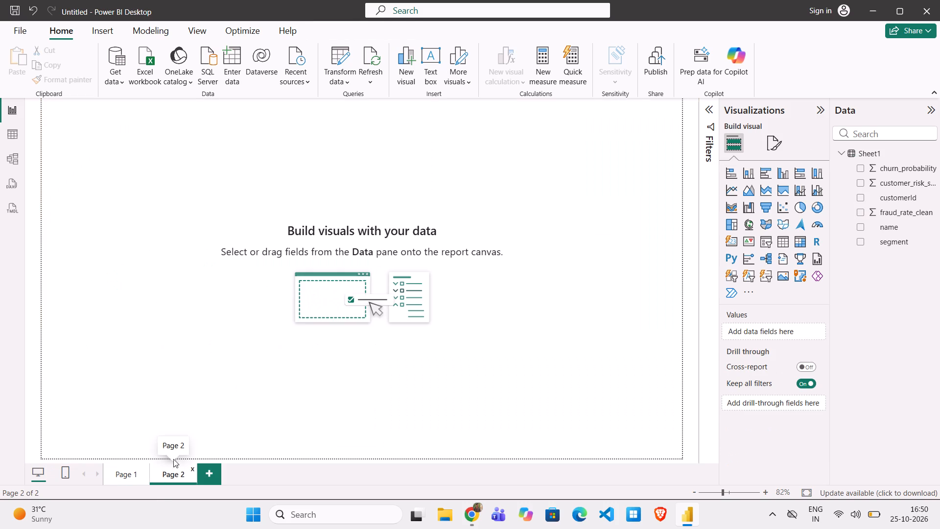
click(506, 253)
Browse the Desktop folders, including Project, neo4j datasets, Python cheat sheets, project dt and House Docs, for an Excel workbook to import.
click(116, 68)
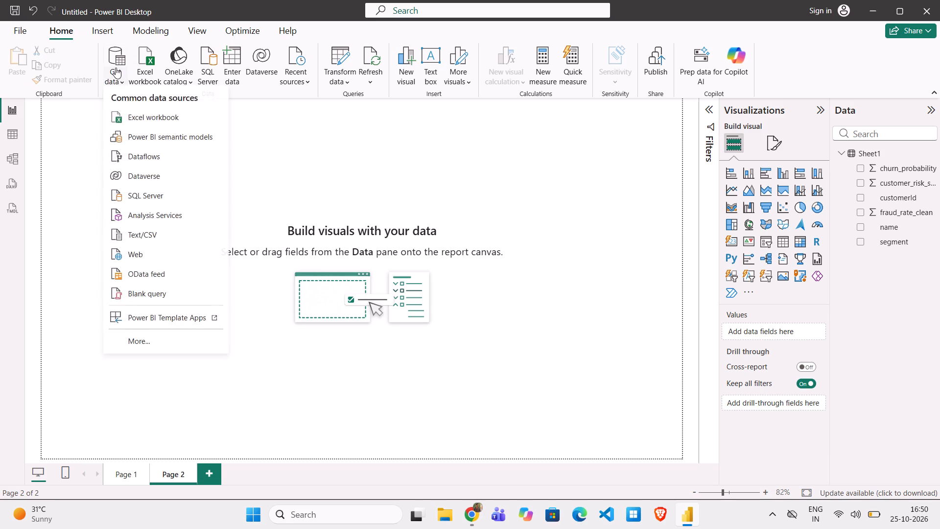
click(145, 121)
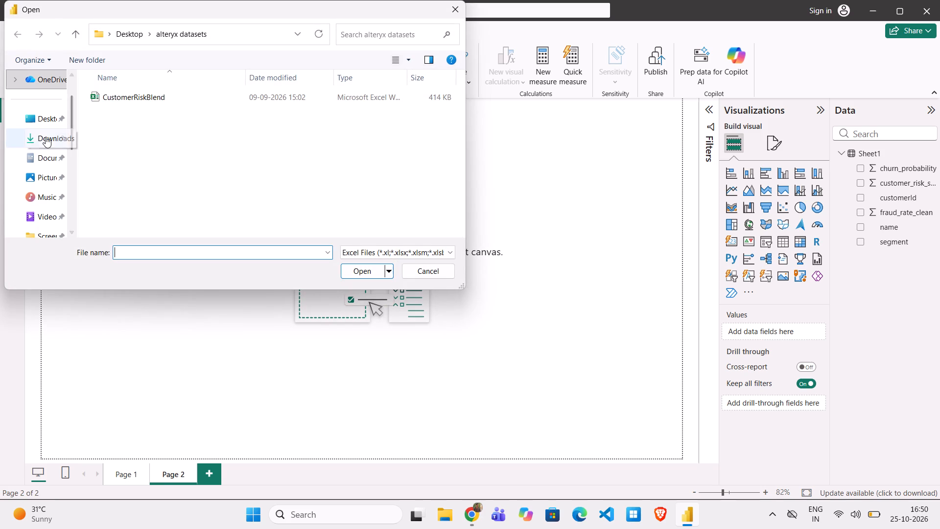
double_click(46, 124)
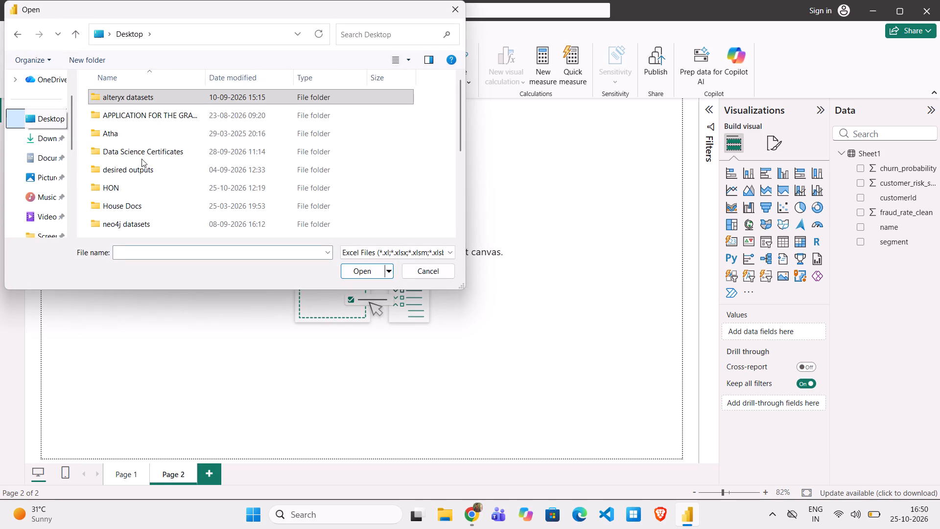
scroll(160, 171, down, 1)
scroll(160, 171, up, 1)
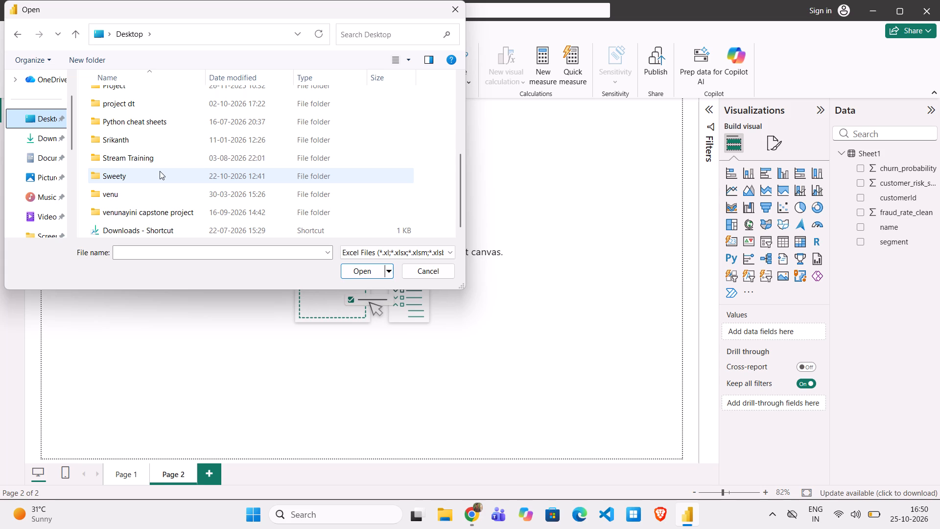
scroll(160, 171, up, 1)
double_click(129, 180)
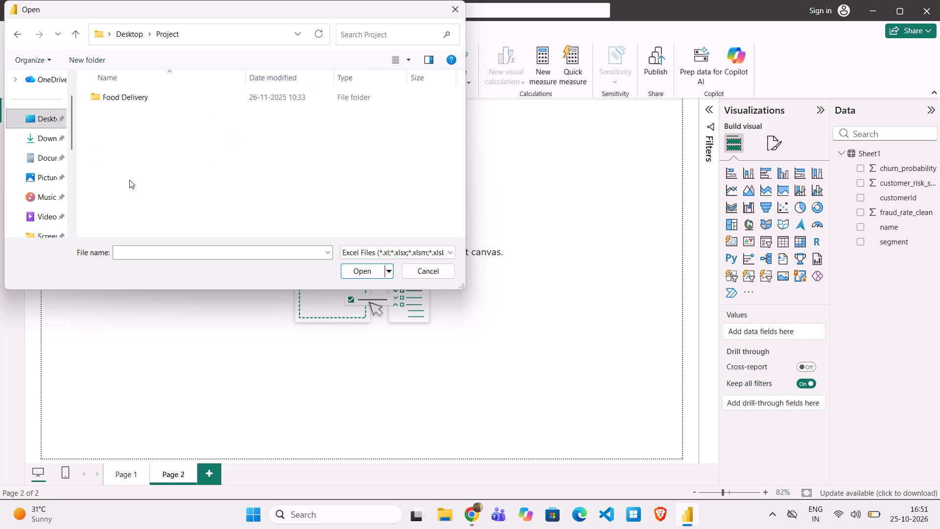
click(19, 34)
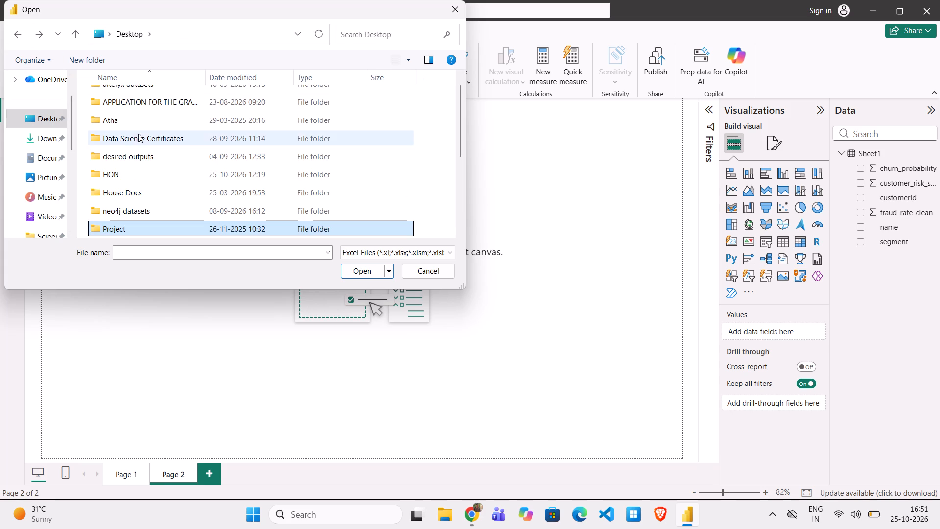
click(141, 201)
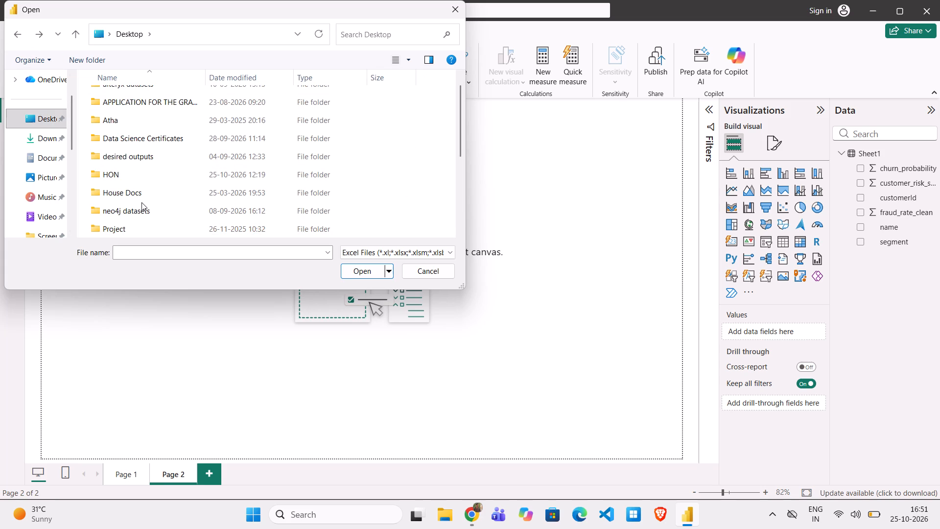
triple_click(141, 203)
click(12, 24)
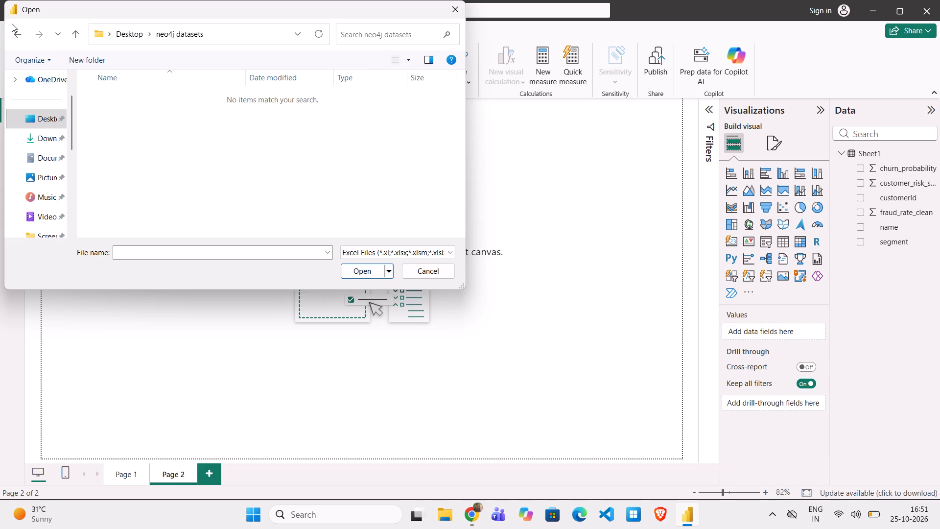
click(12, 26)
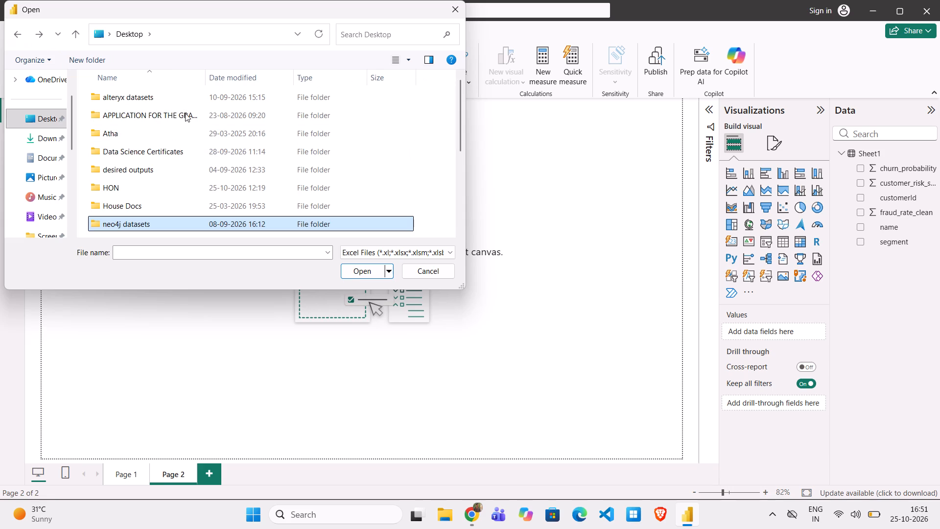
scroll(176, 168, down, 2)
scroll(176, 168, up, 1)
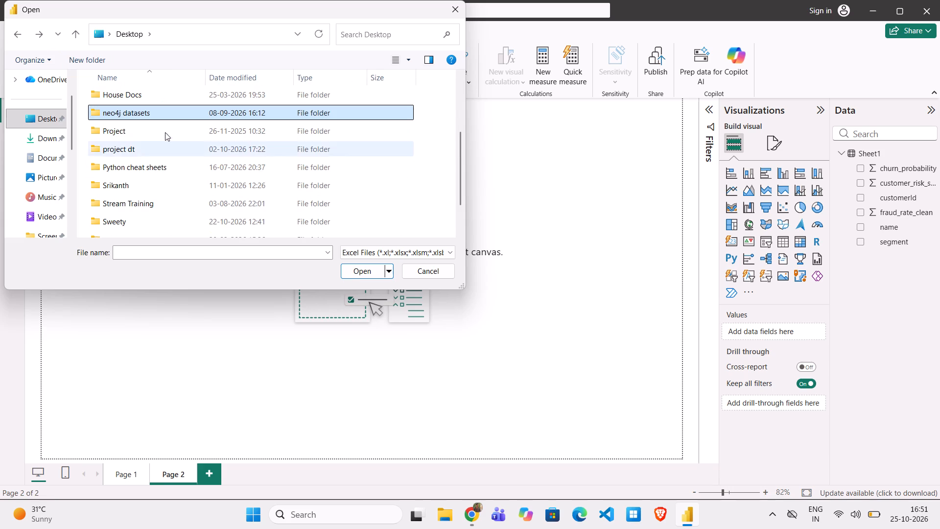
double_click(142, 168)
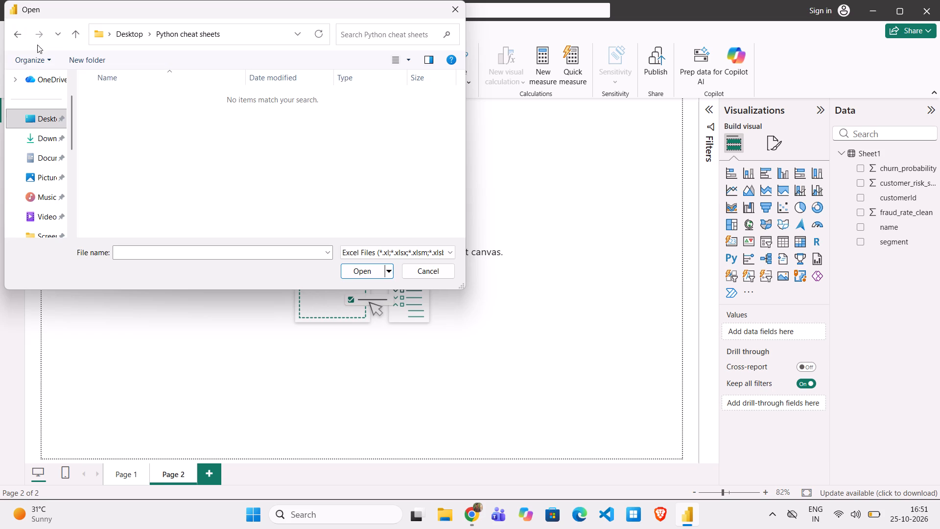
click(24, 38)
scroll(156, 191, down, 1)
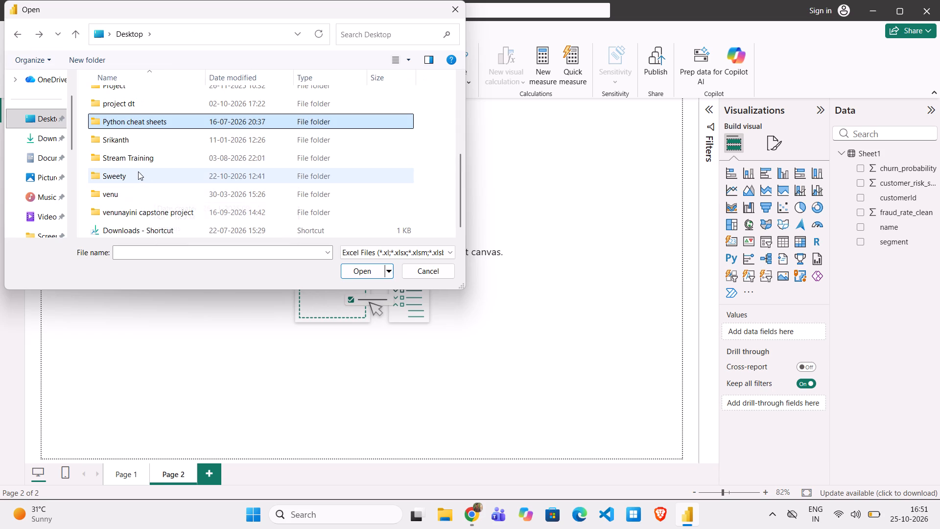
double_click(125, 106)
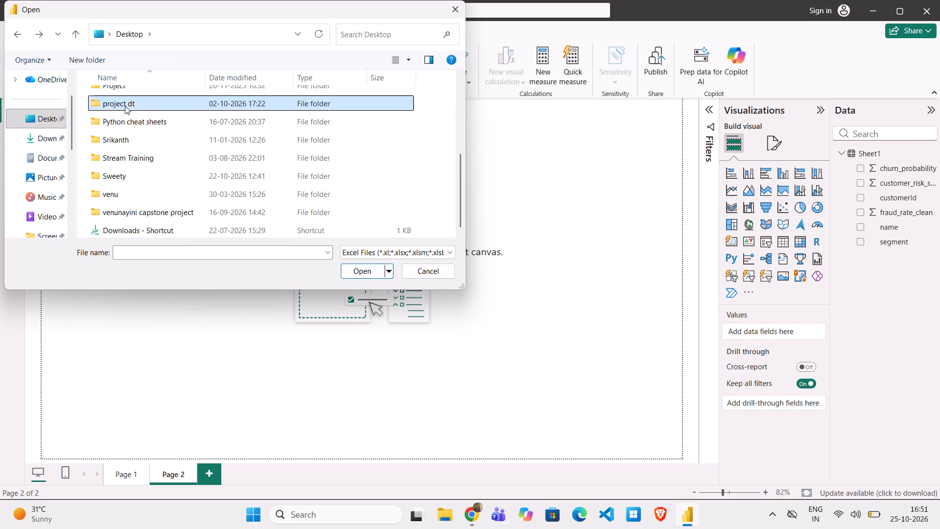
click(21, 32)
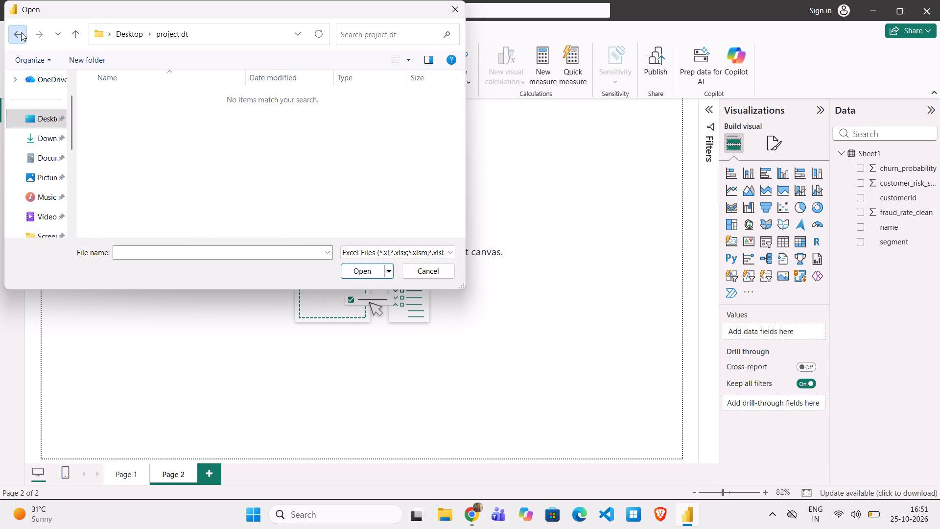
scroll(178, 173, up, 1)
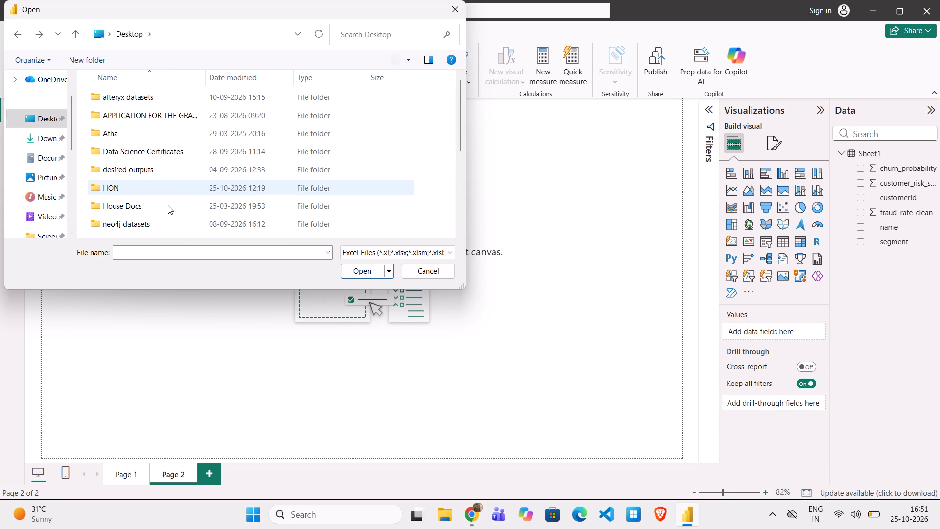
double_click(168, 205)
click(20, 37)
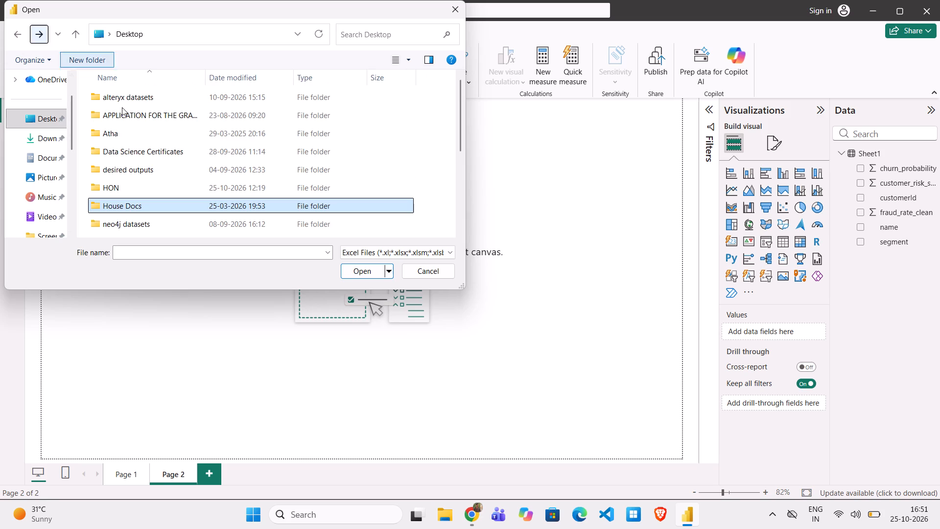
double_click(163, 221)
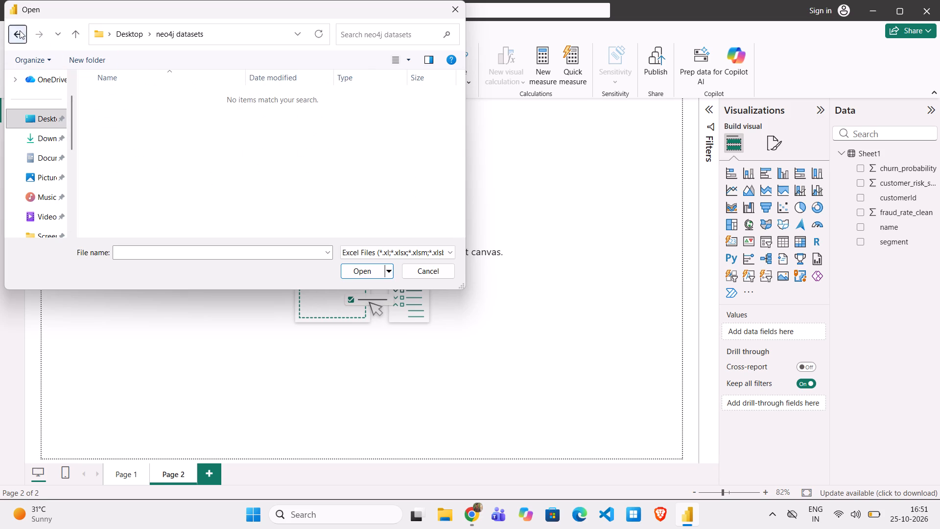
click(20, 30)
click(459, 13)
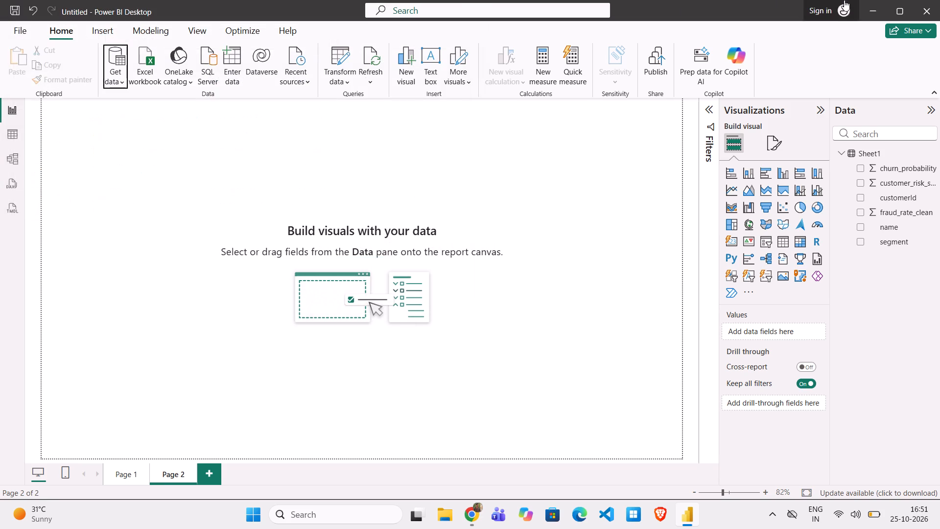
Switch to the desktop and check the file types inside the neo4j datasets folder, then return to Power BI Desktop.
click(870, 3)
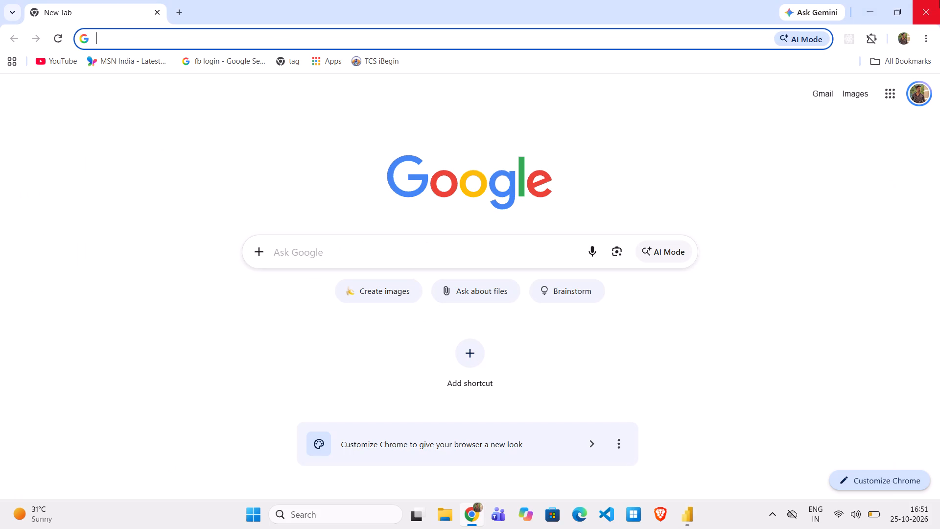
click(939, 0)
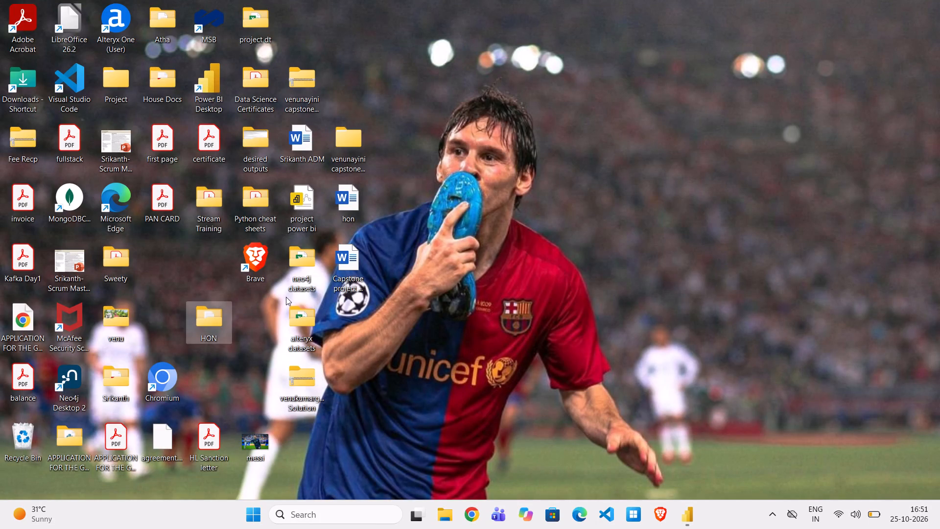
double_click(298, 280)
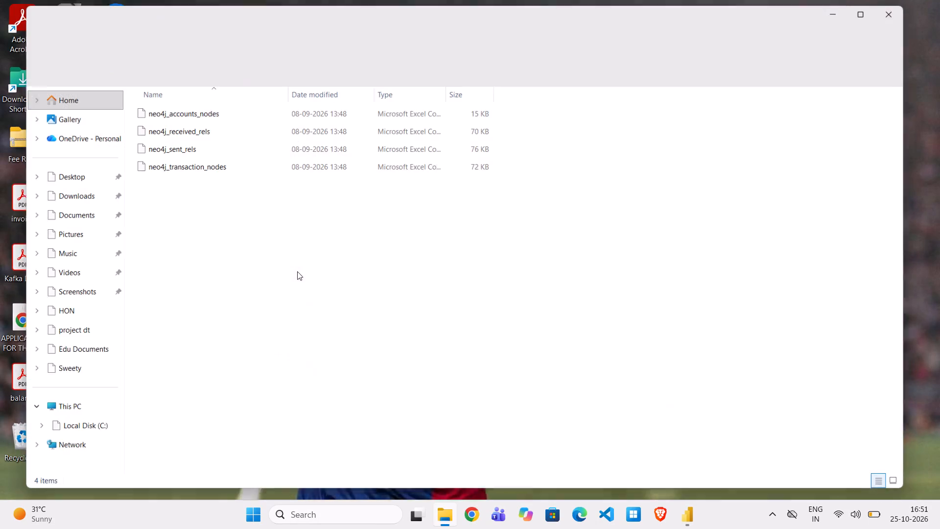
click(912, 8)
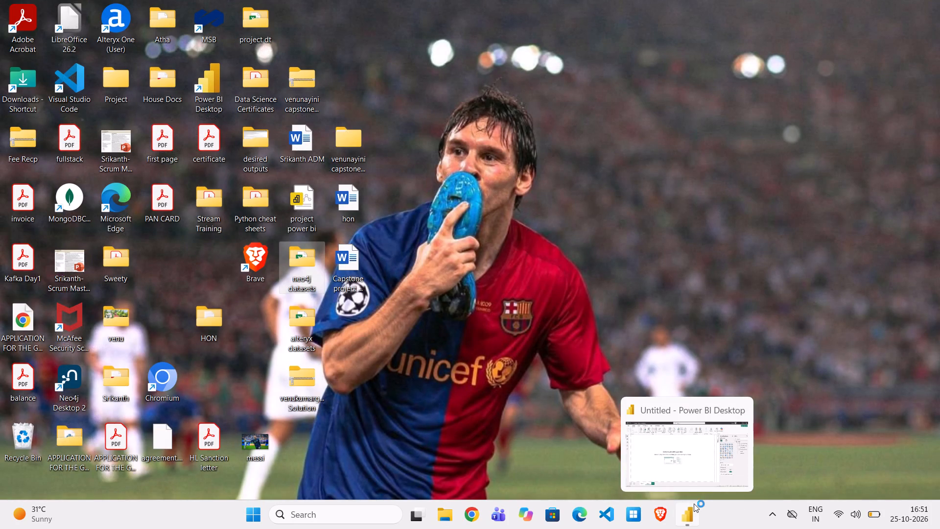
click(683, 457)
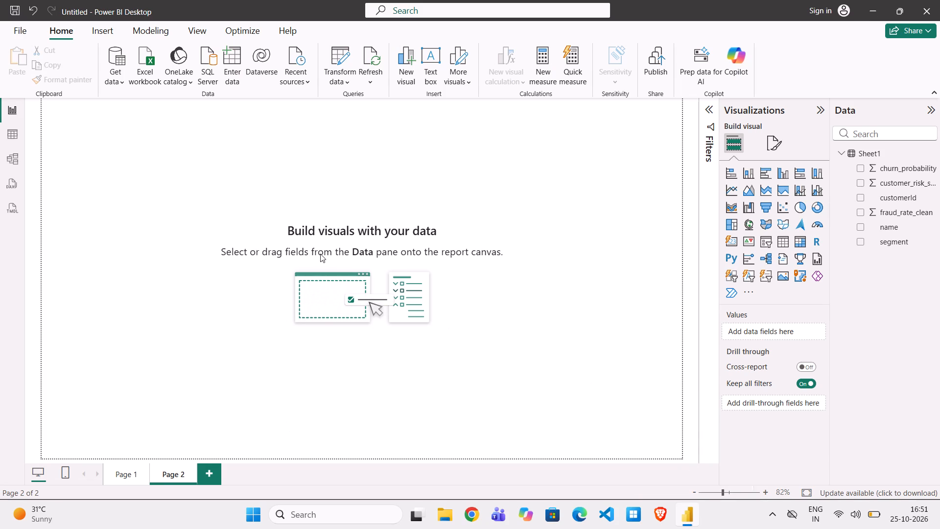
Import the daily_summary CSV file from the alteryx datasets folder and load it into the report's data.
click(144, 81)
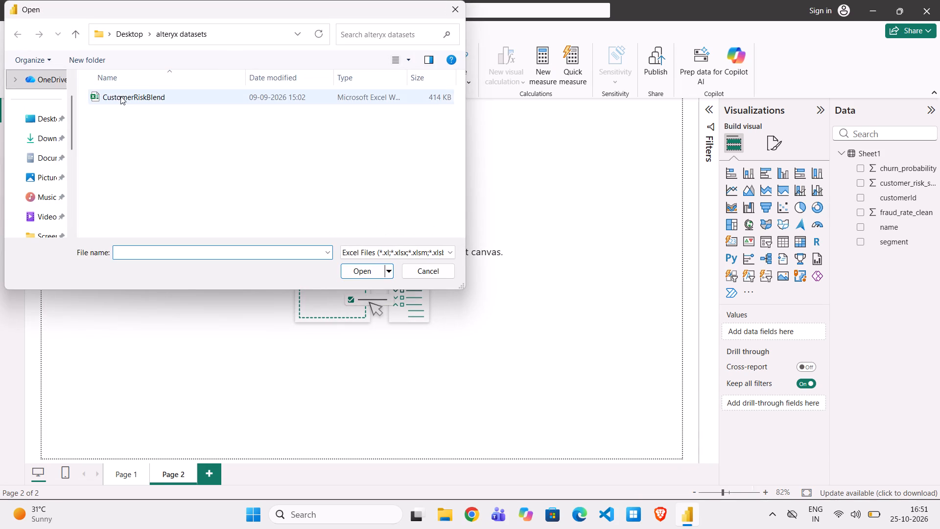
click(459, 6)
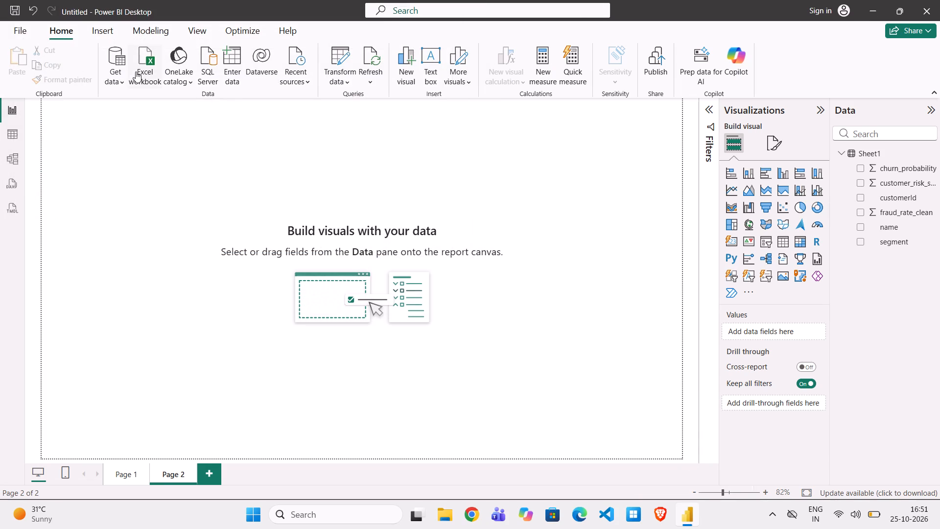
click(123, 76)
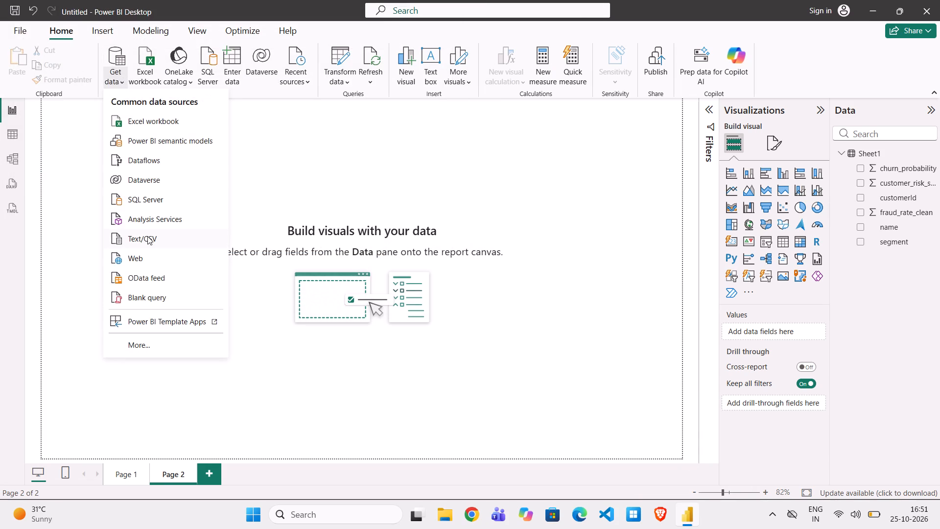
click(147, 236)
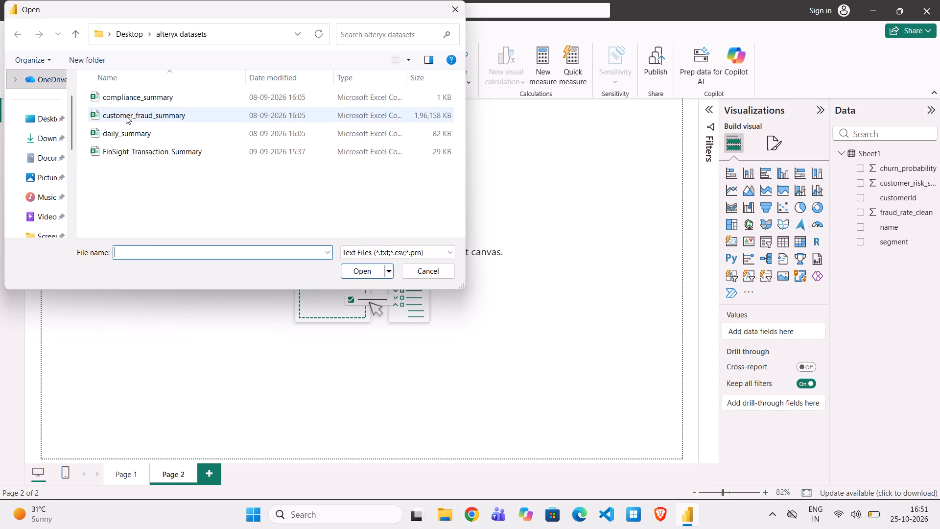
click(127, 126)
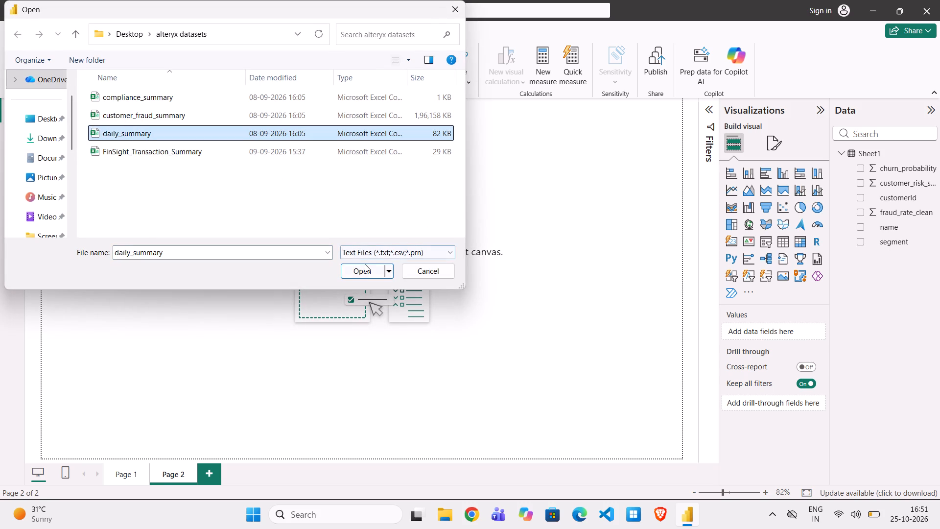
click(365, 264)
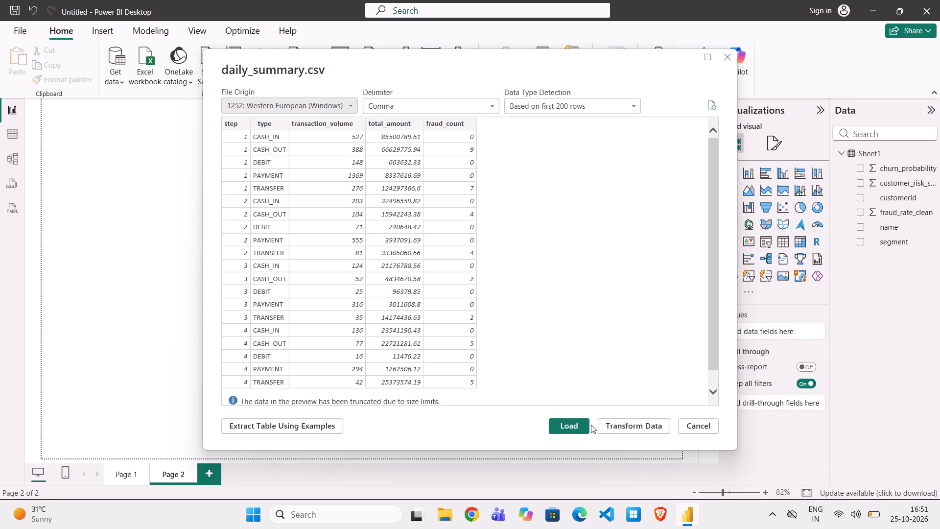
click(573, 426)
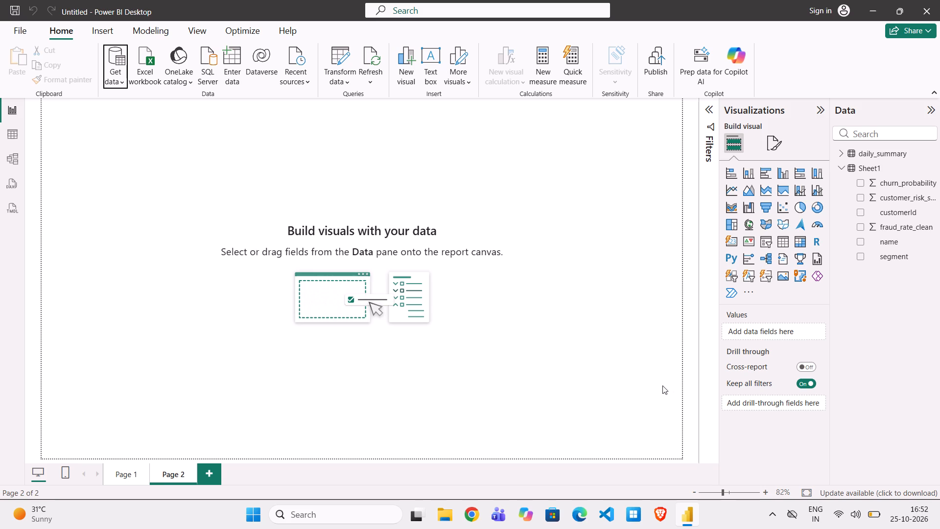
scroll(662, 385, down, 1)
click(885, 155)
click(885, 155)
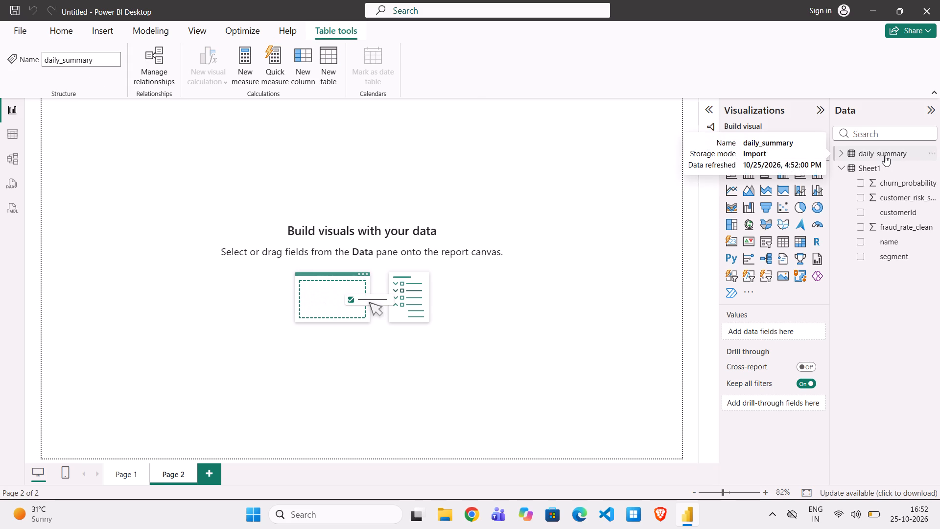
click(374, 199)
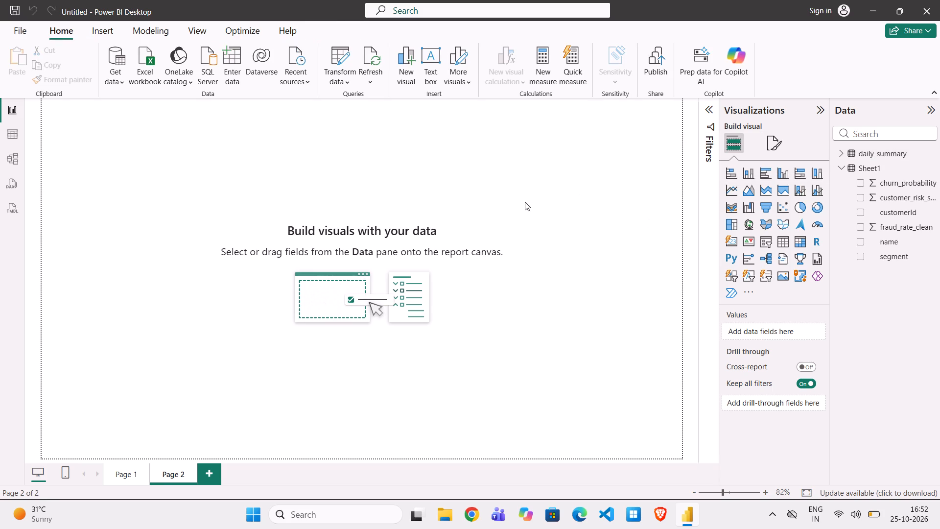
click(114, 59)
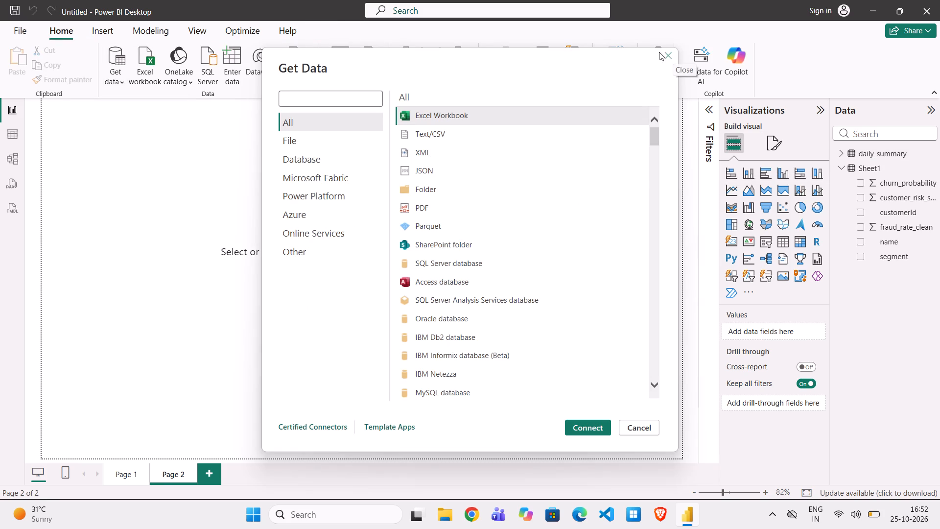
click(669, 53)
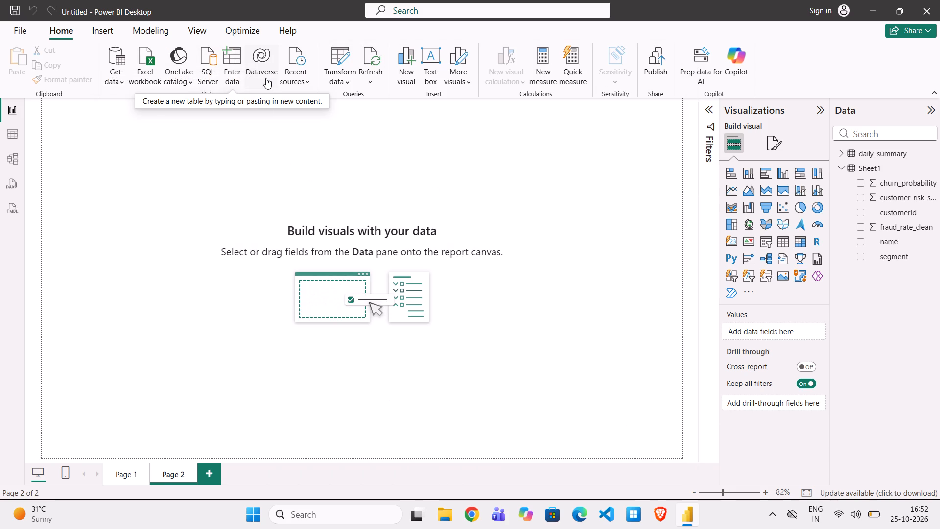
Add a wide text box across the upper part of Page 2 containing the text "Daily Summary data".
click(301, 199)
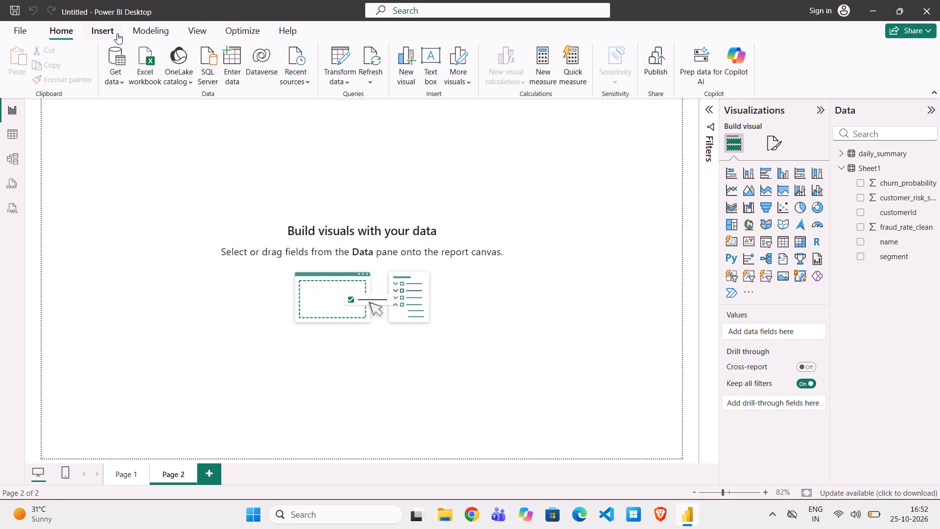
click(426, 69)
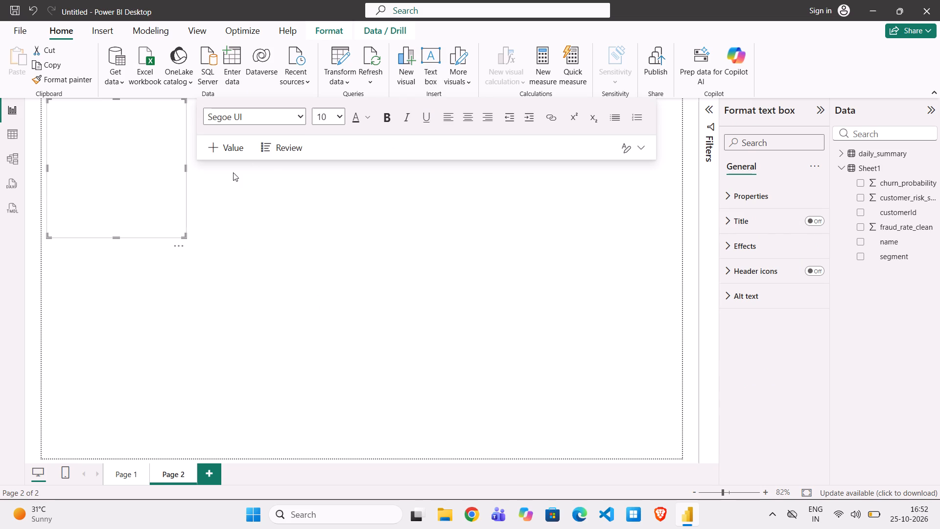
drag(184, 234, 419, 163)
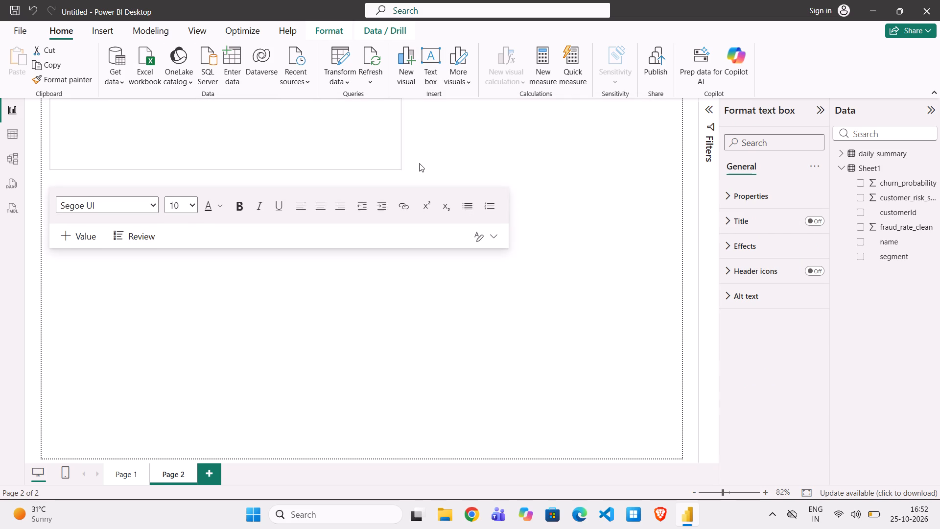
drag(419, 163, 525, 162)
drag(308, 128, 350, 134)
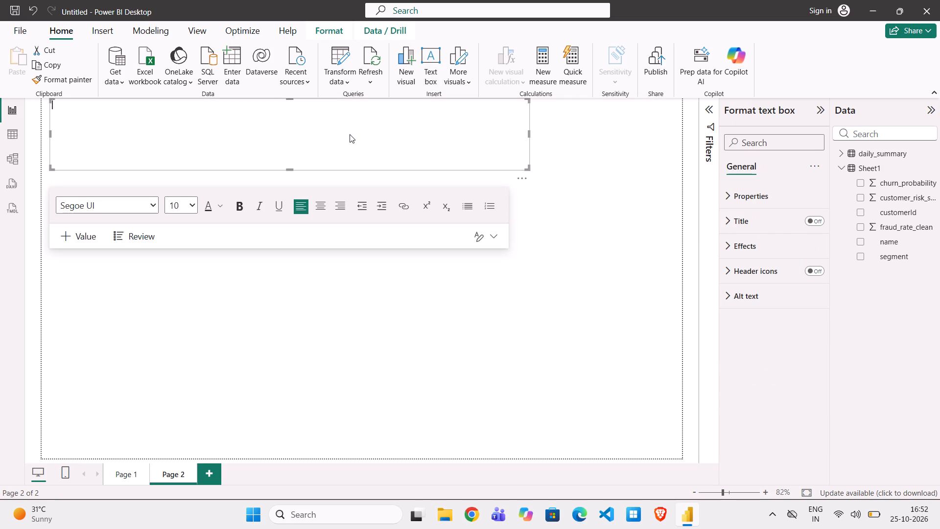
drag(350, 134, 353, 134)
drag(48, 134, 153, 130)
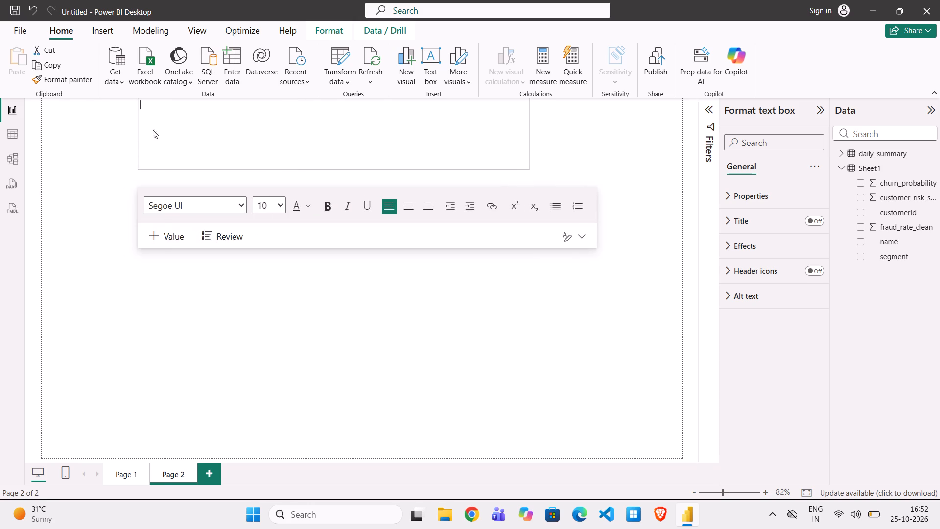
drag(153, 130, 161, 130)
click(262, 128)
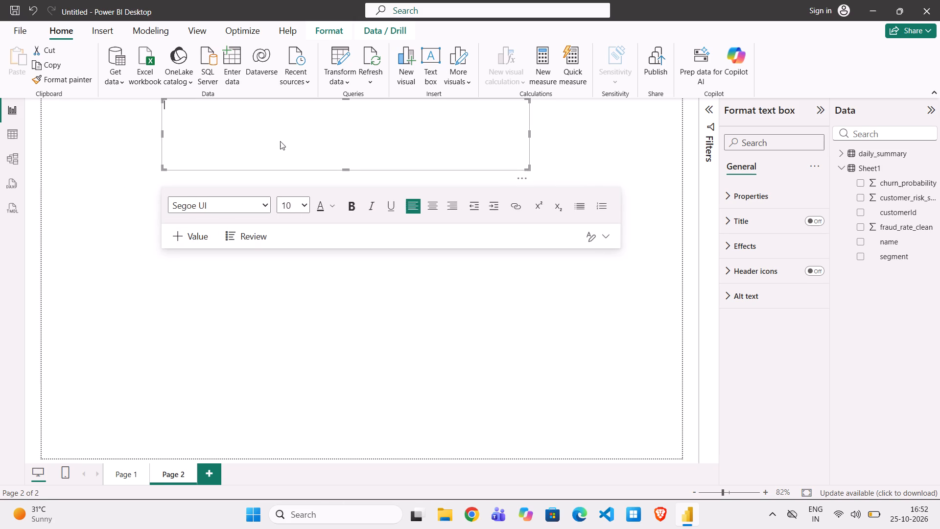
text(Daily)
key(space)
text(Summary data)
Format the "Daily Summary data" heading as bold, centred, 18-point text and shrink the text box height to fit one line.
drag(237, 105, 166, 106)
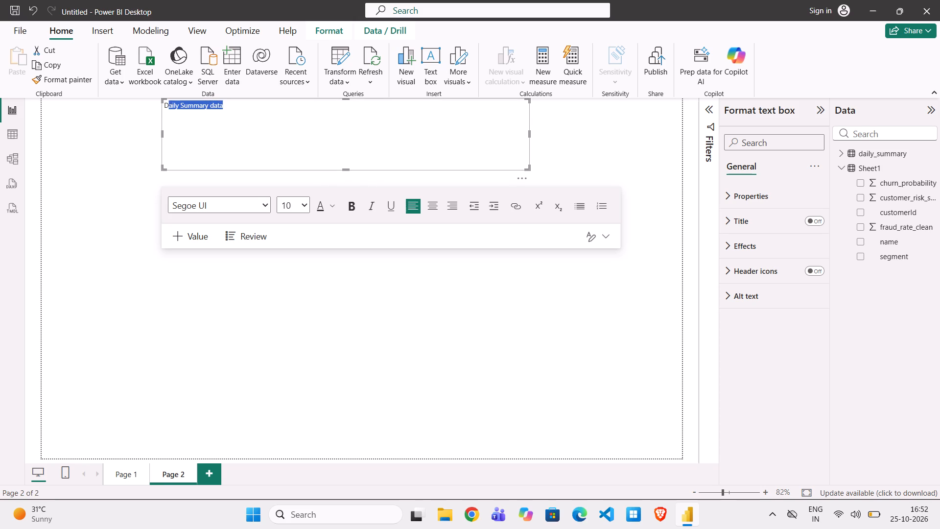
drag(166, 106, 165, 106)
click(351, 212)
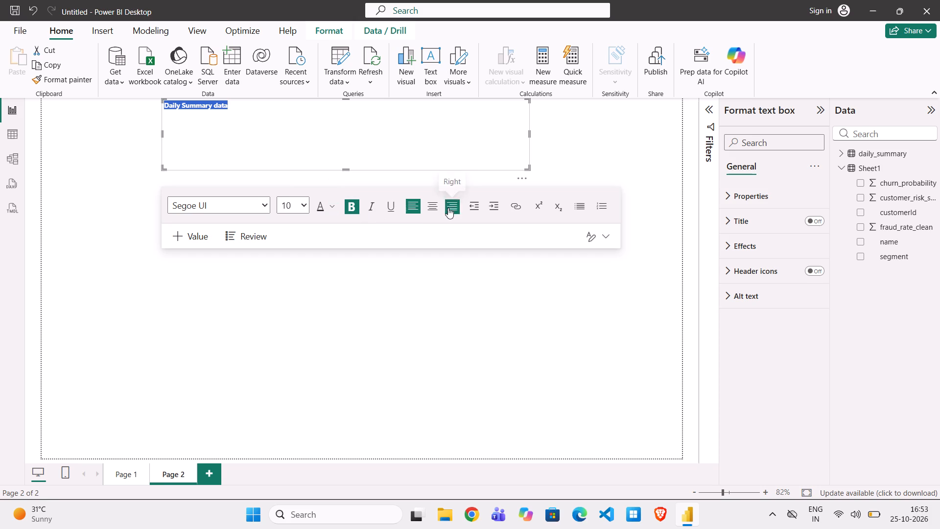
click(431, 210)
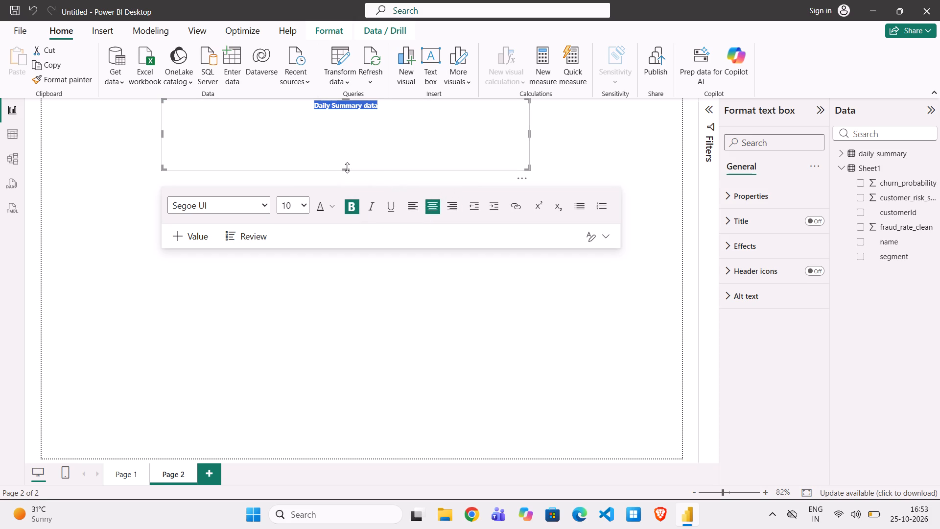
drag(347, 167, 347, 122)
click(304, 160)
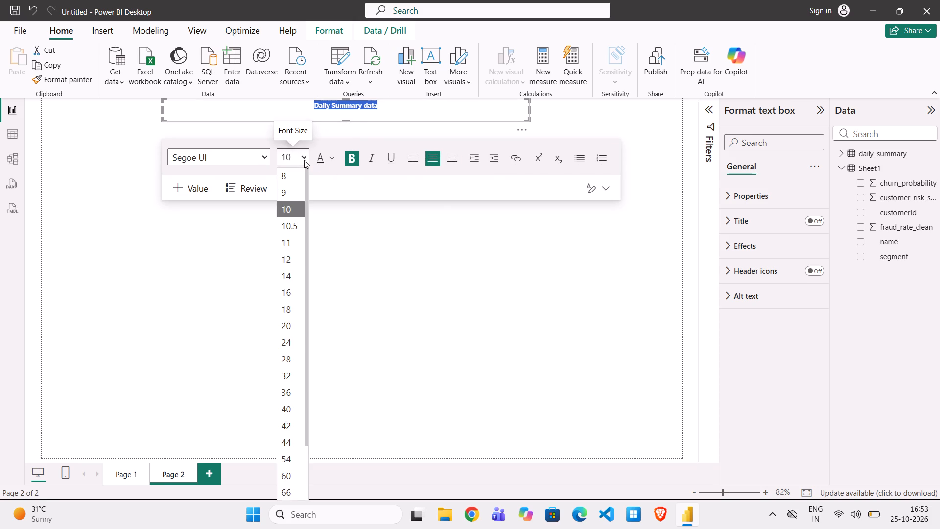
click(296, 285)
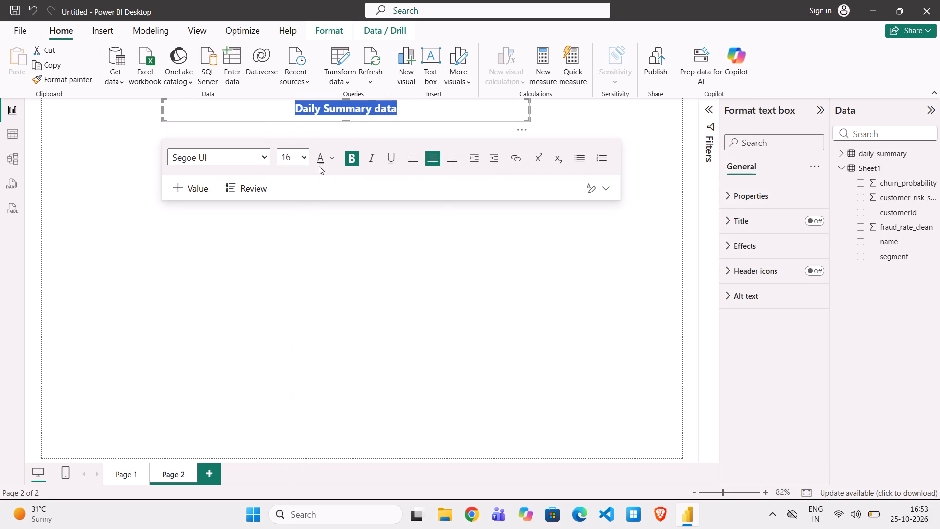
click(305, 150)
click(294, 308)
click(321, 272)
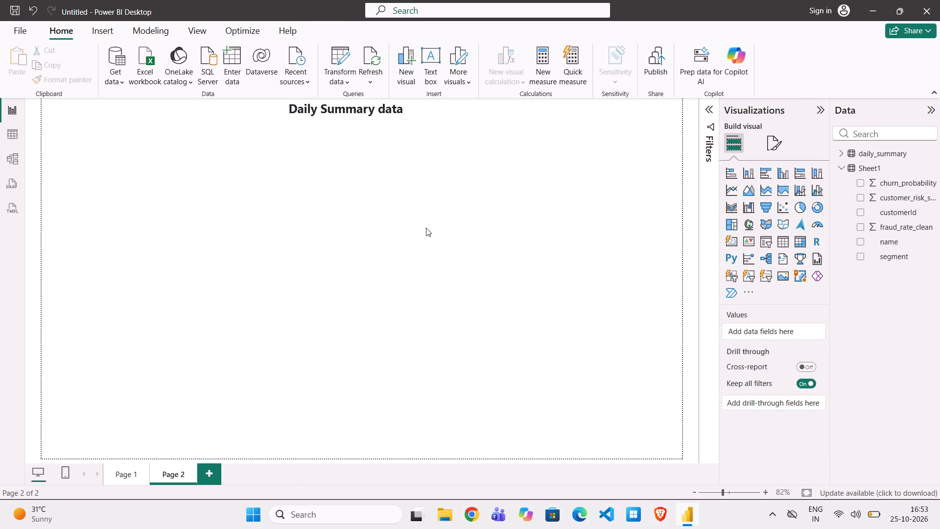
Insert a scatter chart on Page 2 and add the daily_summary step field to its Values.
click(866, 159)
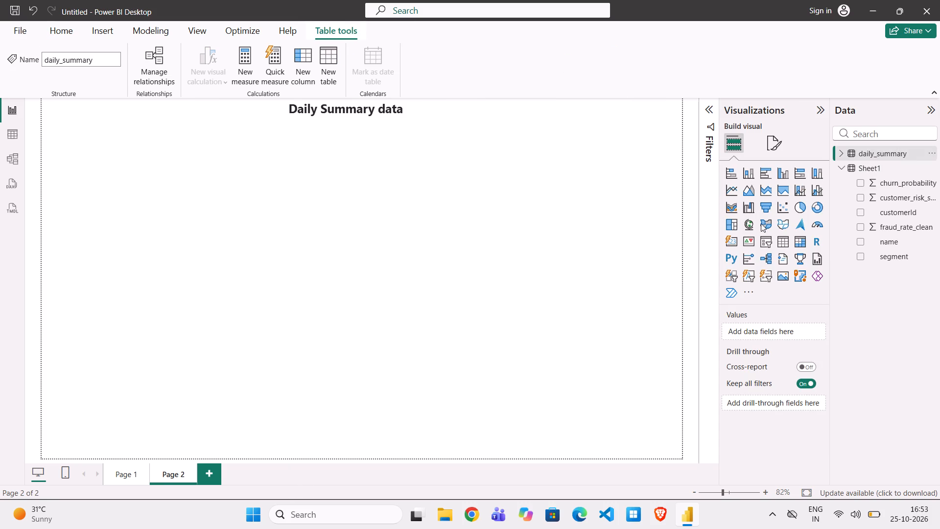
click(781, 205)
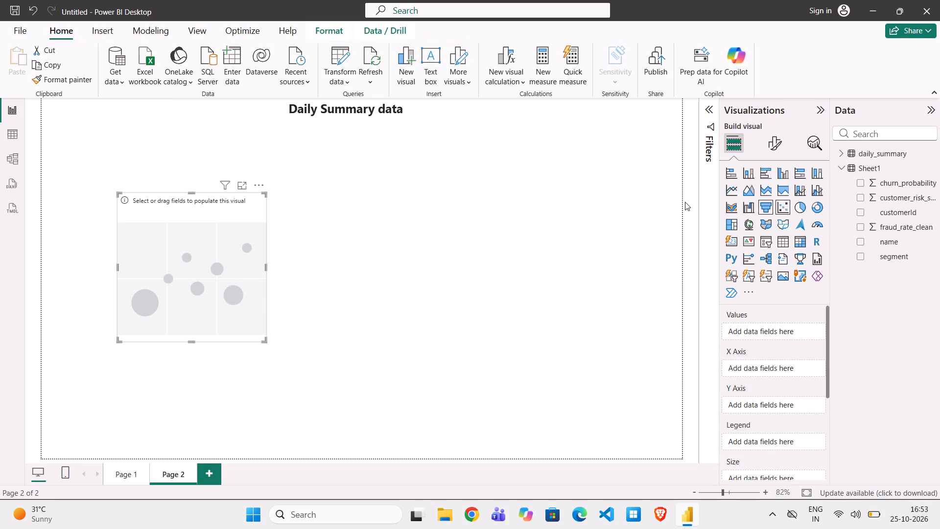
click(867, 152)
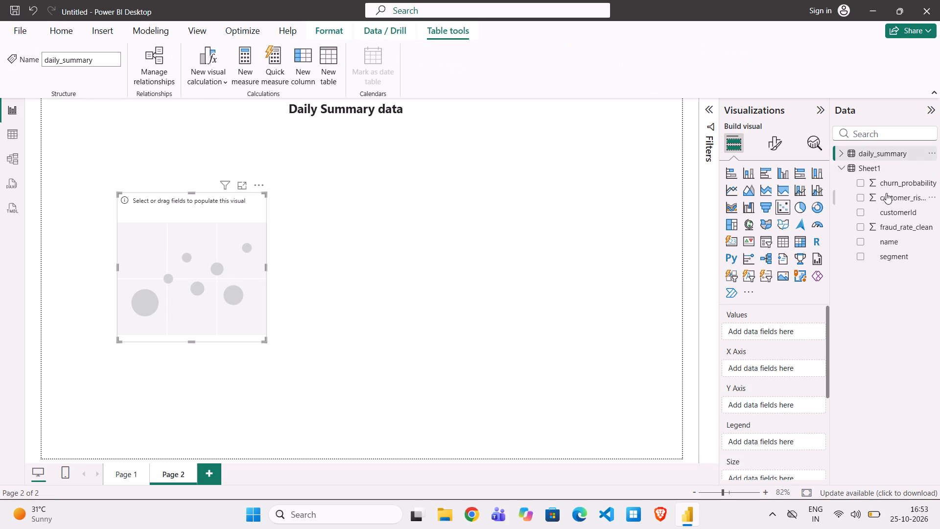
click(843, 156)
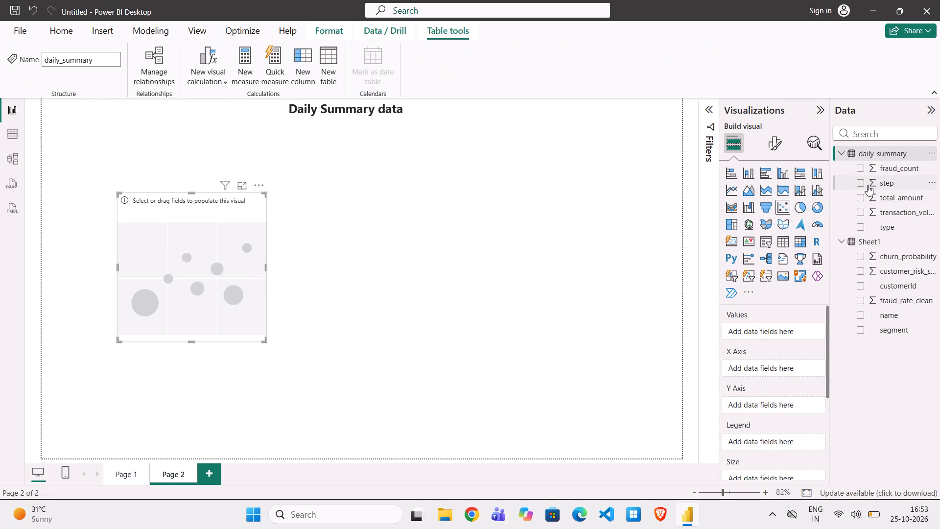
click(868, 186)
drag(868, 186, 776, 323)
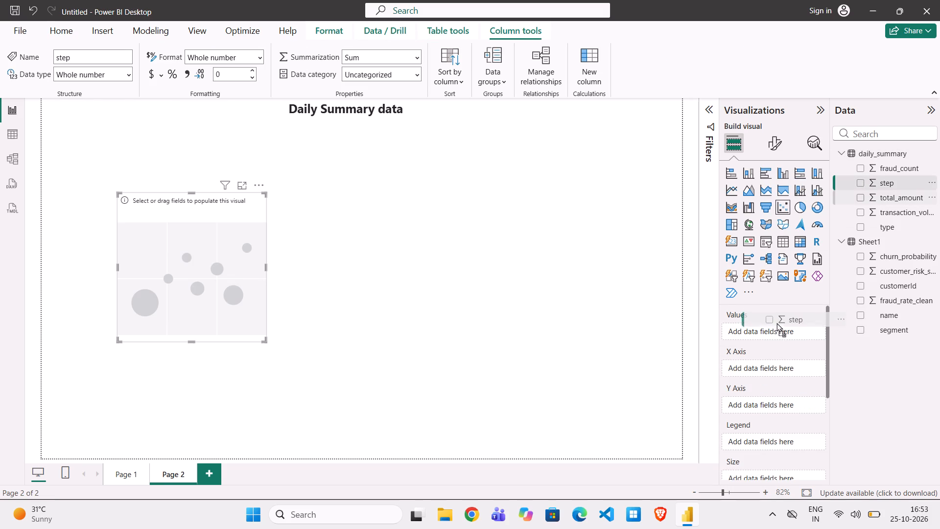
drag(776, 323, 773, 330)
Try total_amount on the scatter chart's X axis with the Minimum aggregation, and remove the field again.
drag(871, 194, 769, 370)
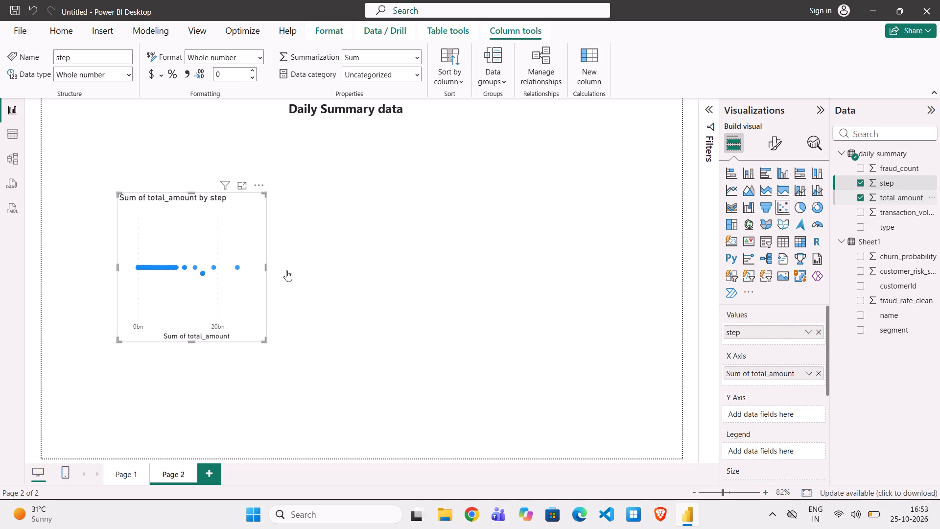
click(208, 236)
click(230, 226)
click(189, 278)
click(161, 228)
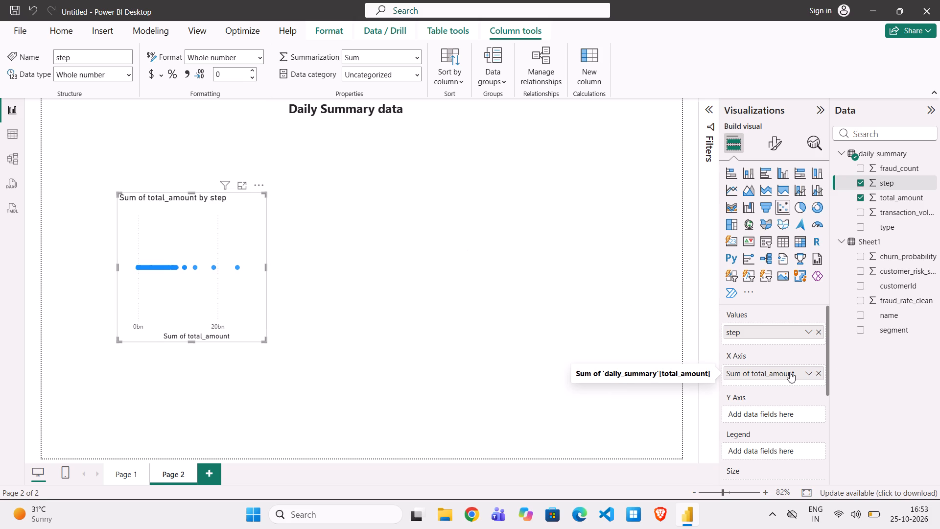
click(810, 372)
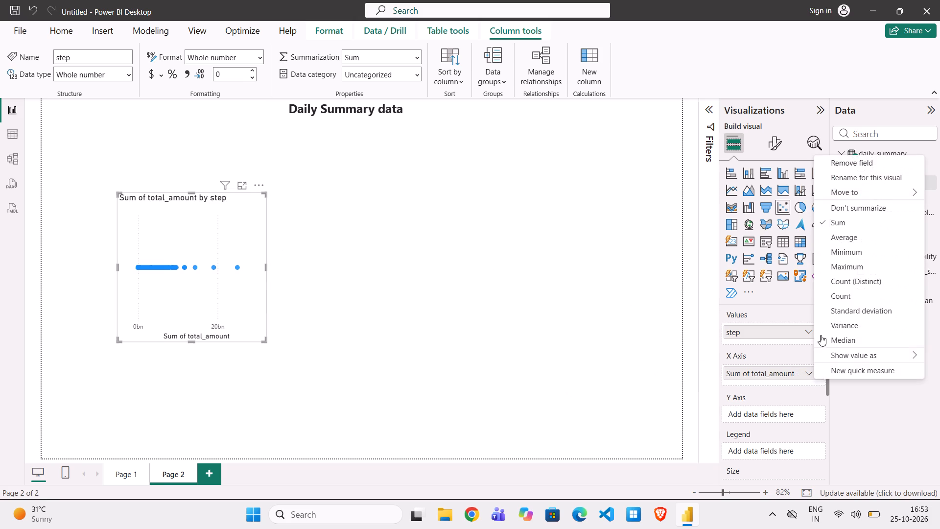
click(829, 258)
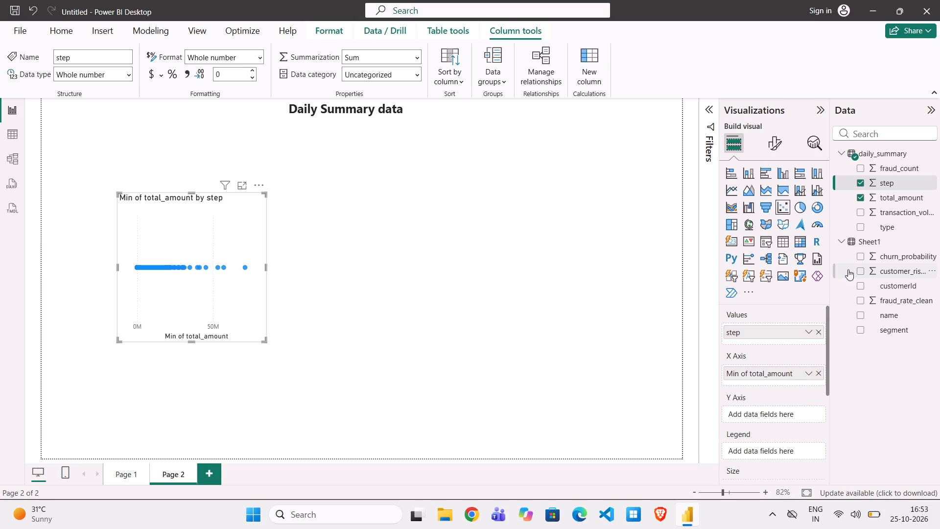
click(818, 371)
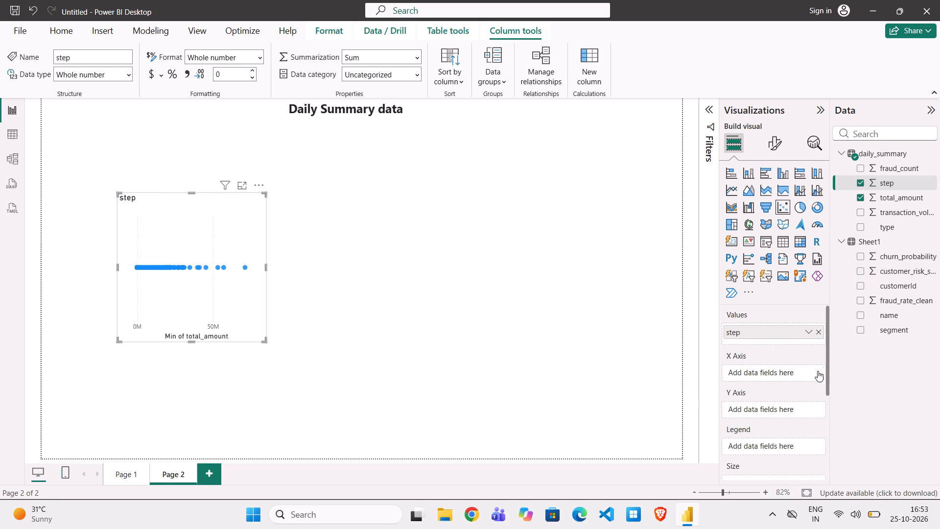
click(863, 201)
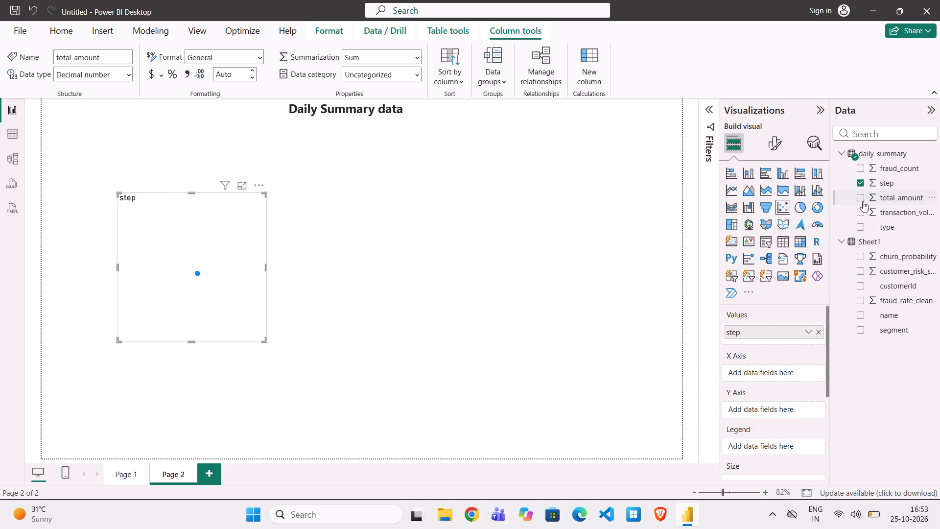
Set type as the scatter chart's legend and fraud_count as its X axis.
drag(876, 223, 756, 442)
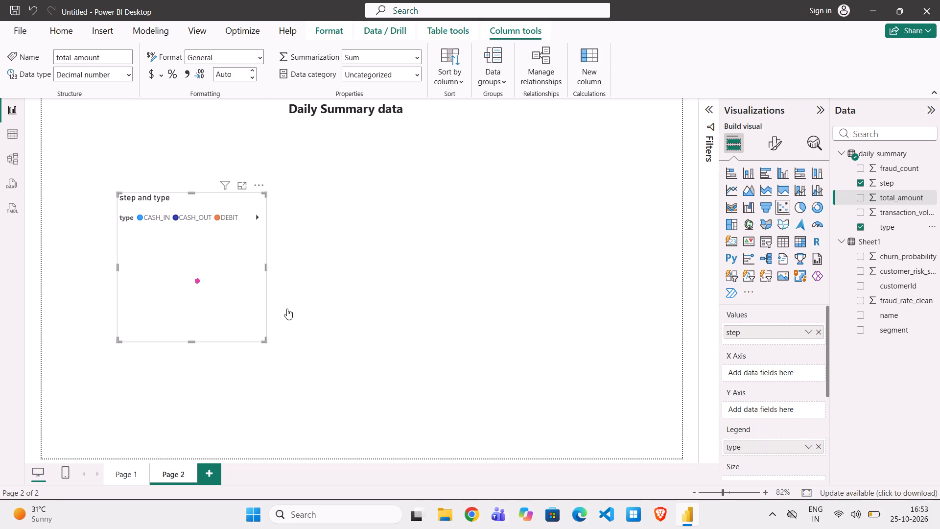
click(230, 283)
drag(878, 167, 759, 373)
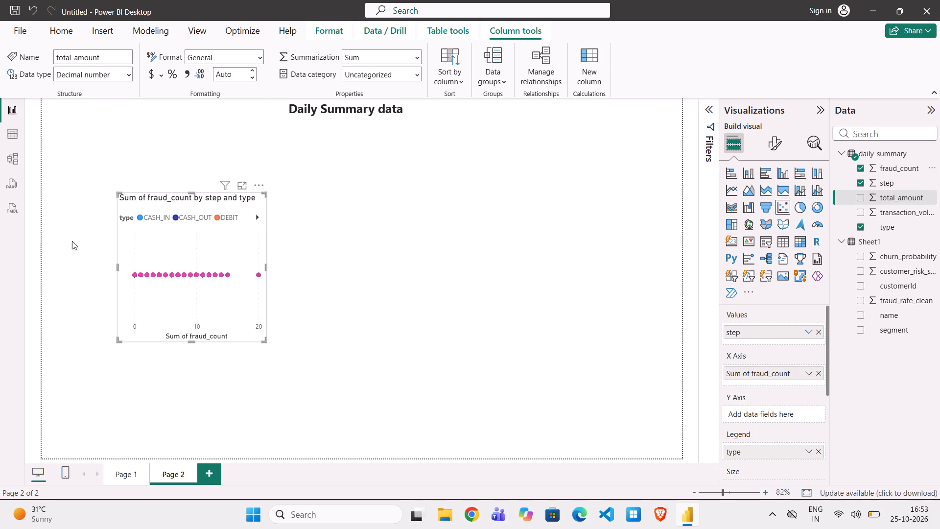
Rename the step field in the scatter chart's Values to "step count" for this visual.
scroll(169, 284, down, 1)
click(802, 336)
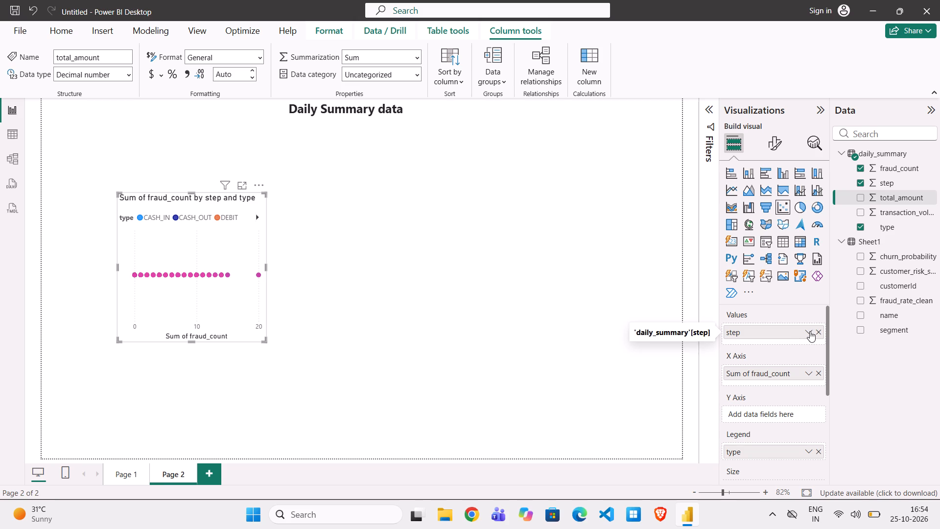
click(810, 331)
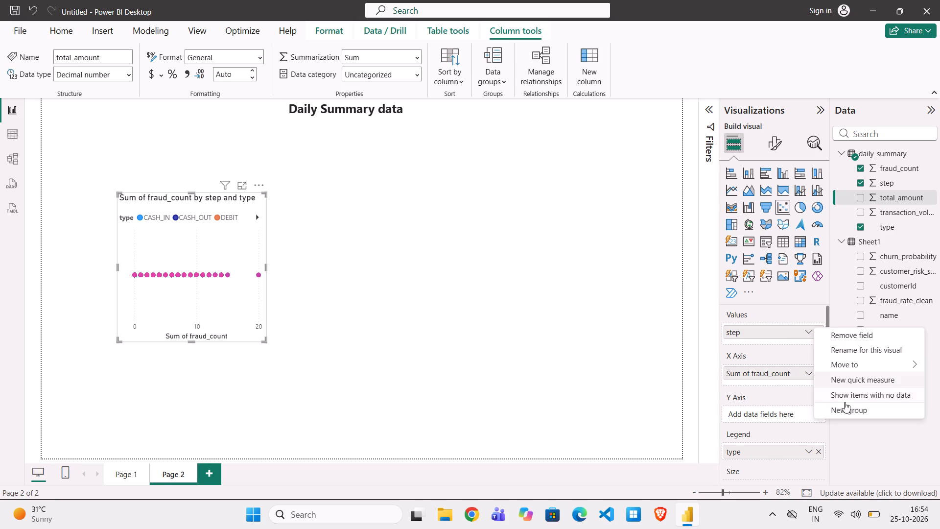
click(845, 351)
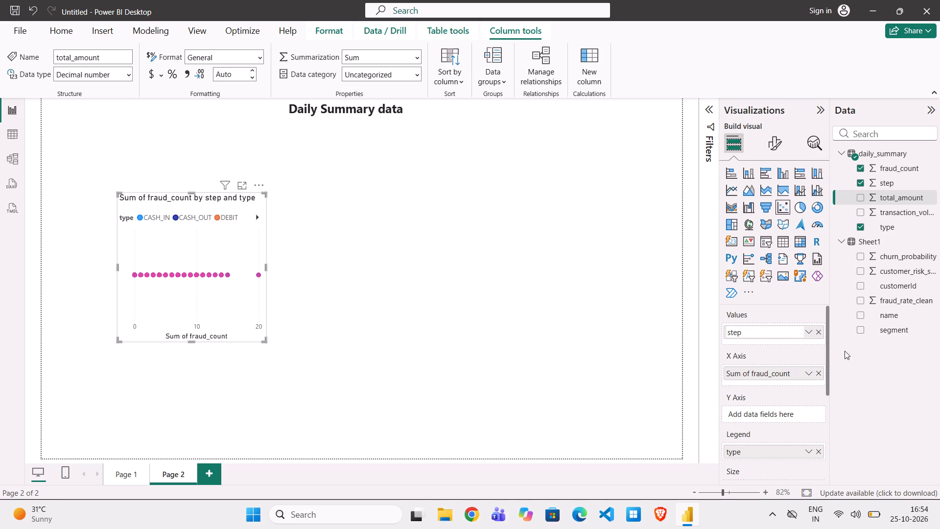
key(space)
text(count)
click(591, 288)
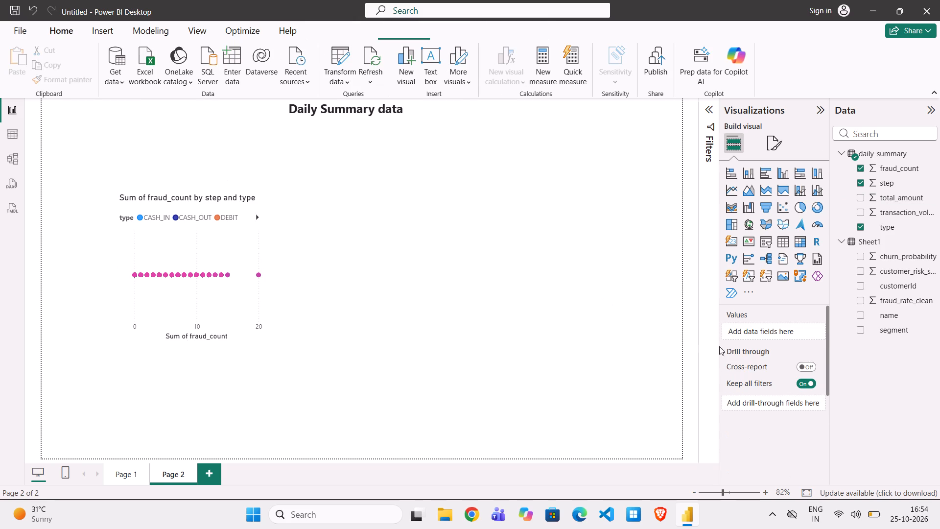
click(237, 263)
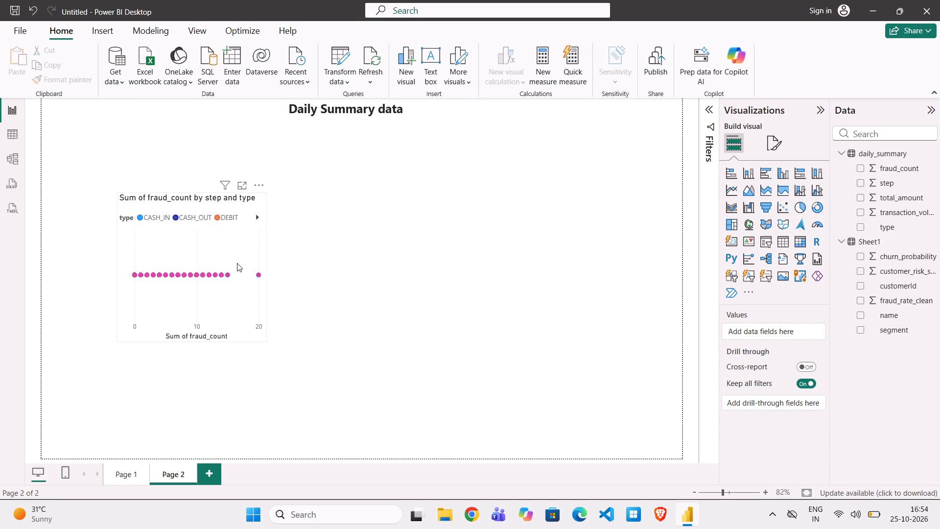
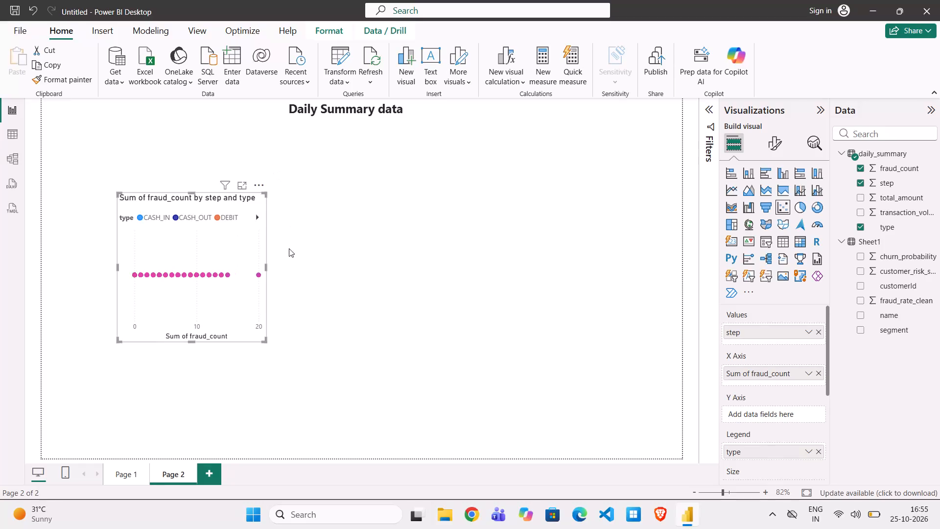
Shrink the scatter chart on Page 2 and move it to the left edge of the report page.
click(266, 345)
click(244, 315)
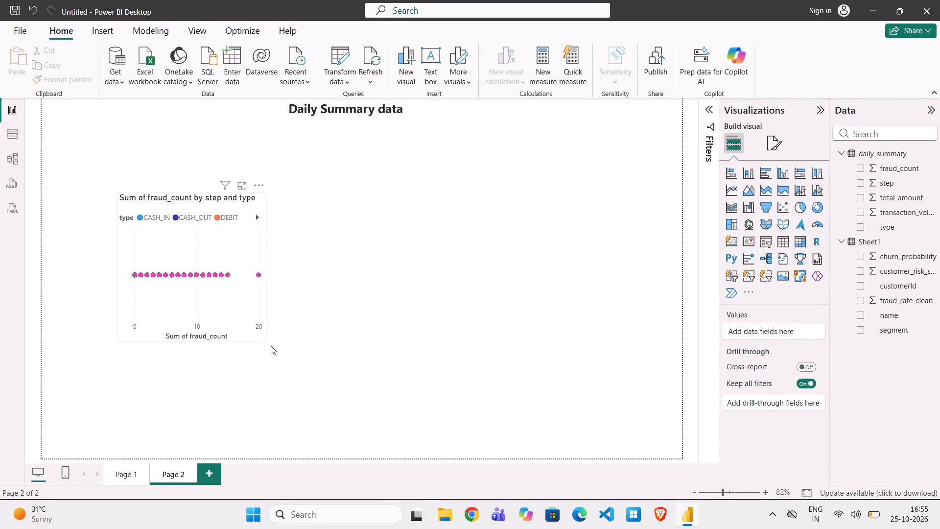
click(238, 311)
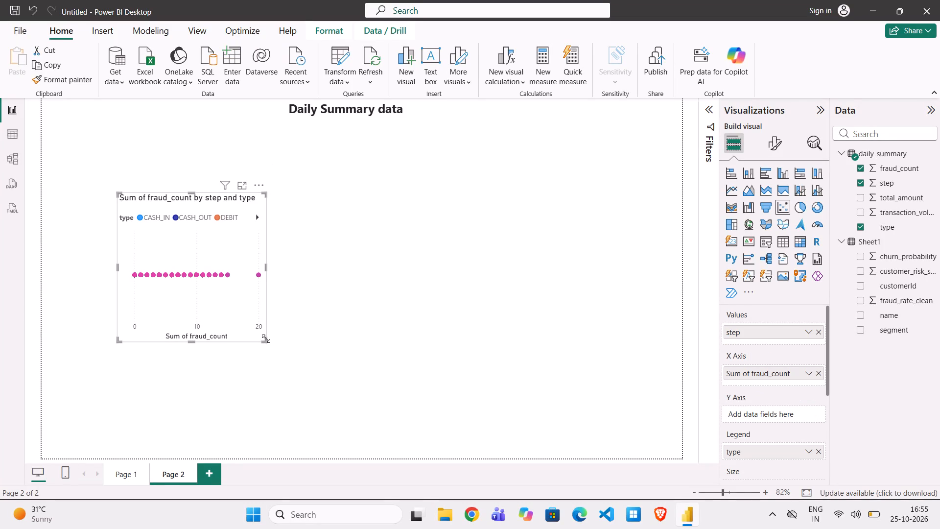
drag(266, 338, 238, 291)
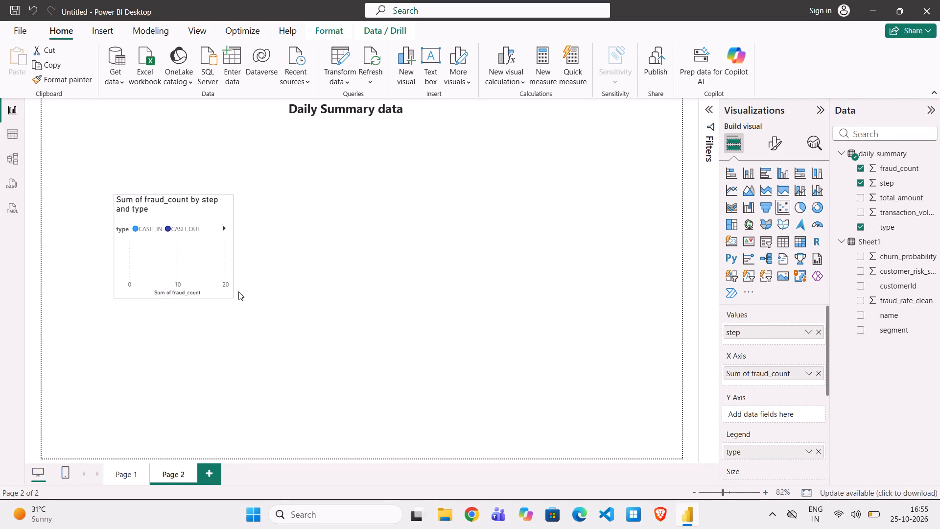
drag(238, 291, 252, 308)
drag(178, 212, 113, 199)
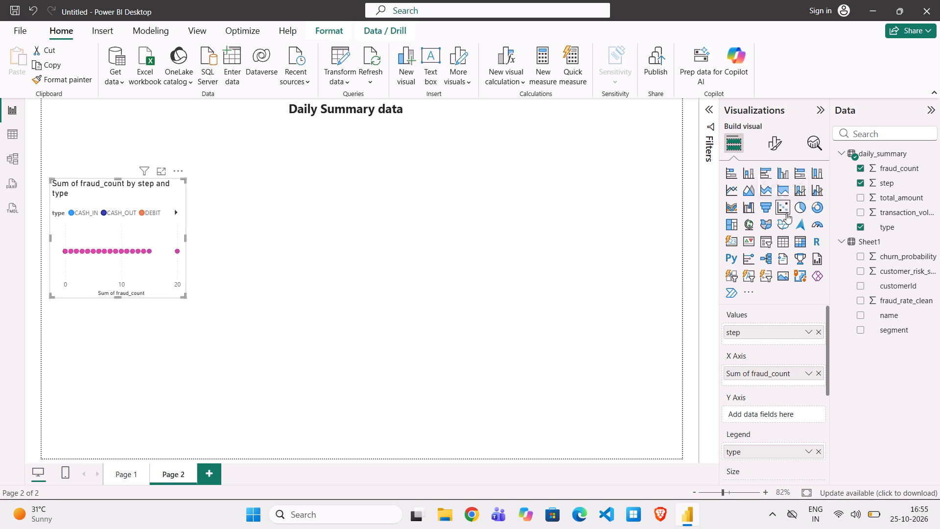
Try the donut type for the fraud_count chart, and settle on a 100% stacked area chart.
click(817, 211)
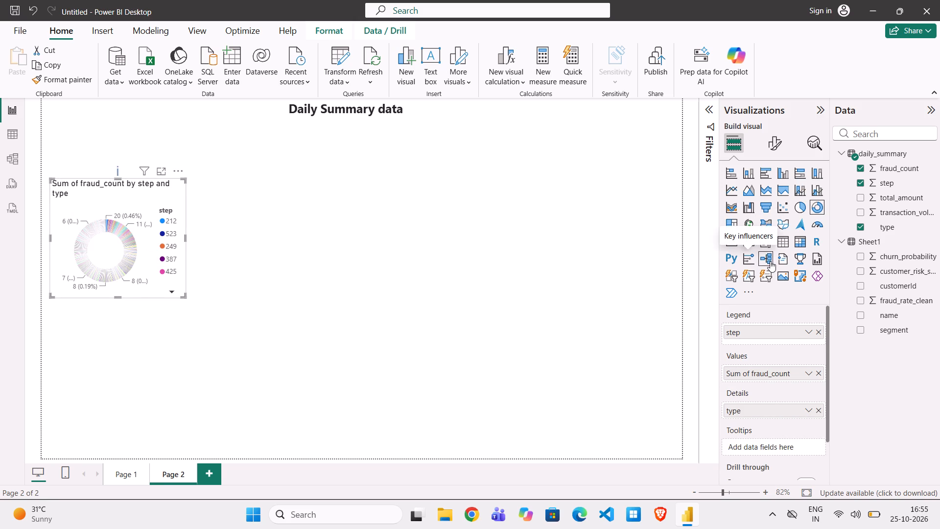
click(769, 227)
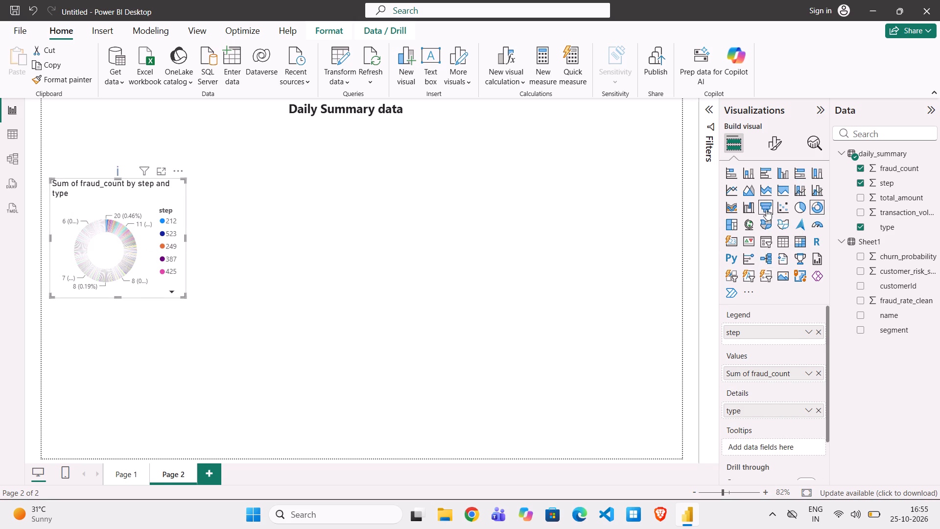
click(781, 192)
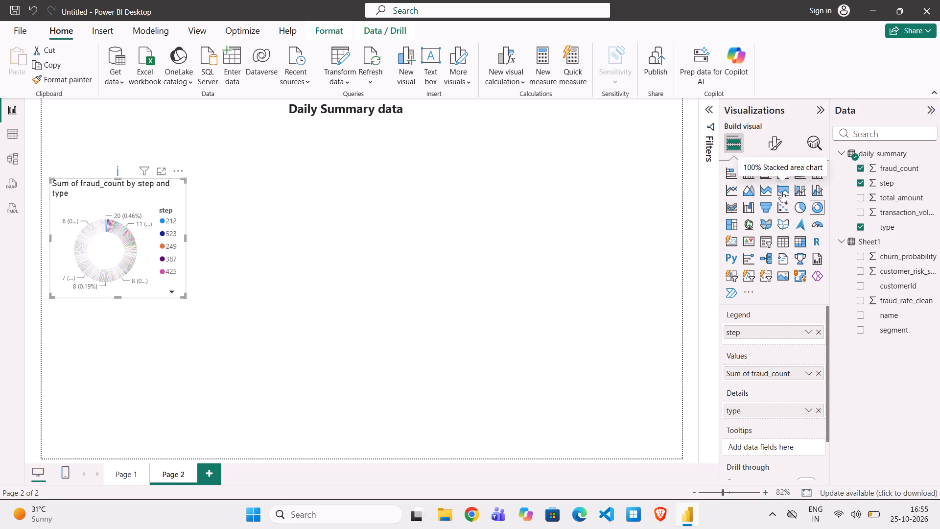
click(491, 273)
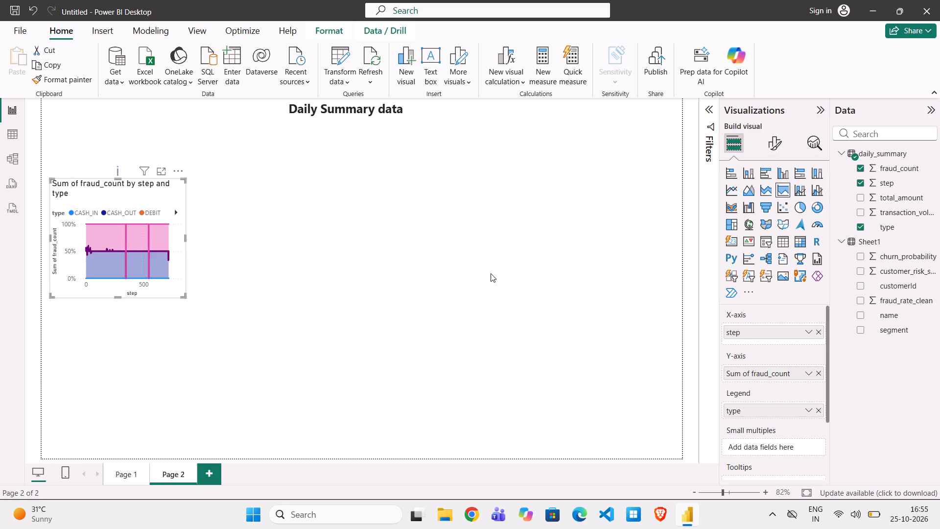
Insert a donut chart below the area chart with churn_probability as legend, step as values and total_amount as tooltips.
click(318, 260)
right_click(318, 260)
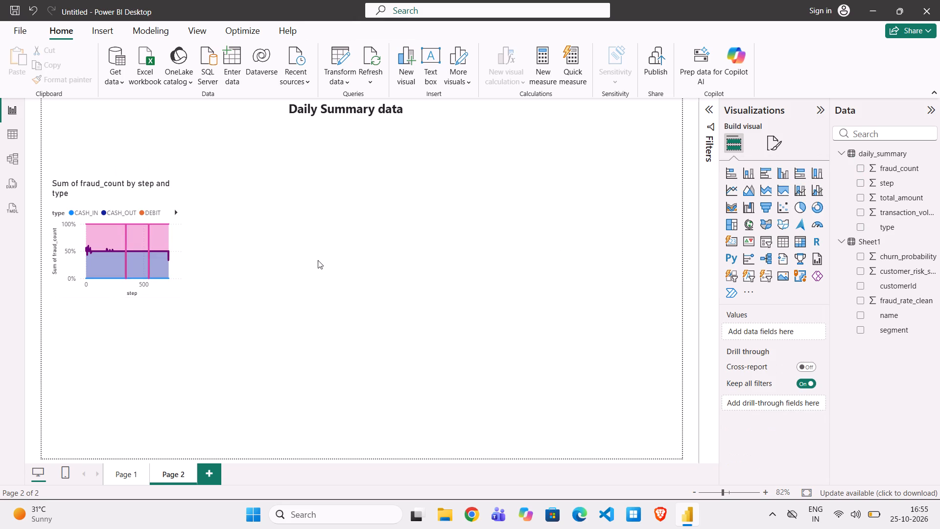
click(813, 209)
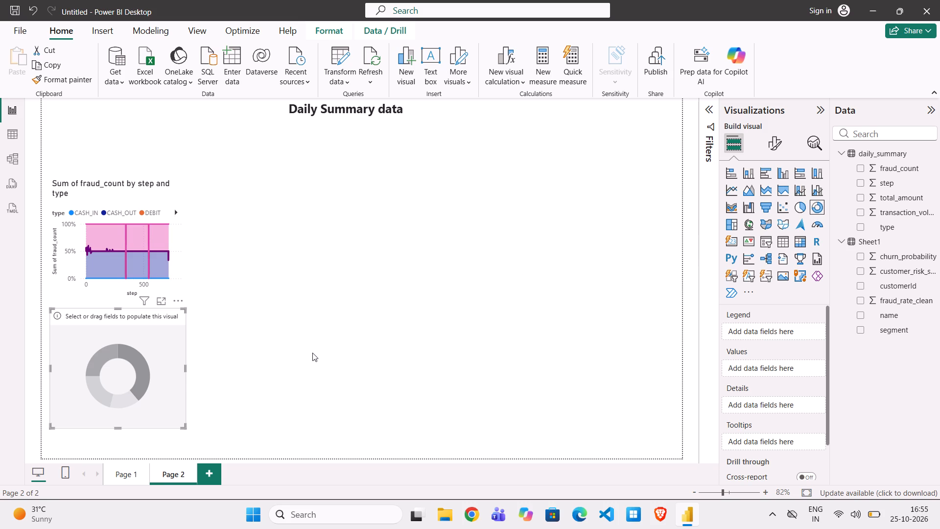
click(150, 371)
drag(891, 263, 777, 335)
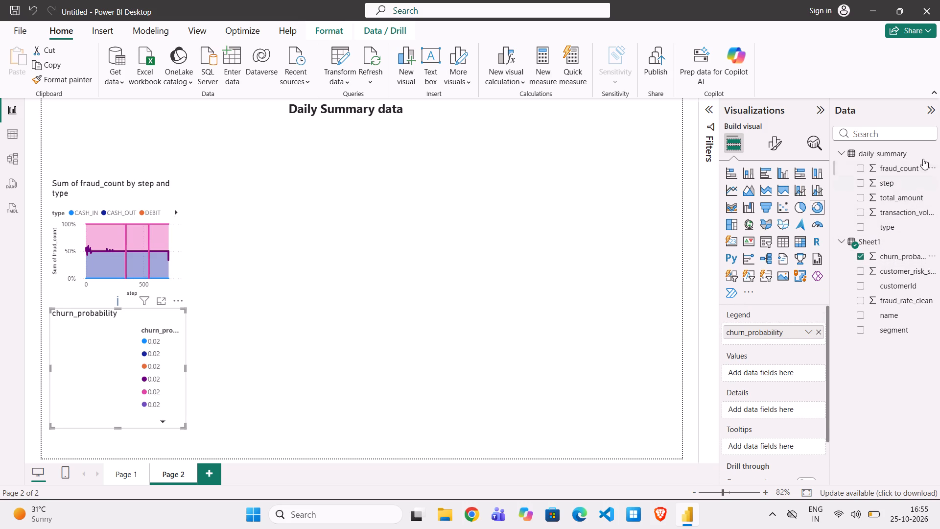
drag(892, 182, 765, 367)
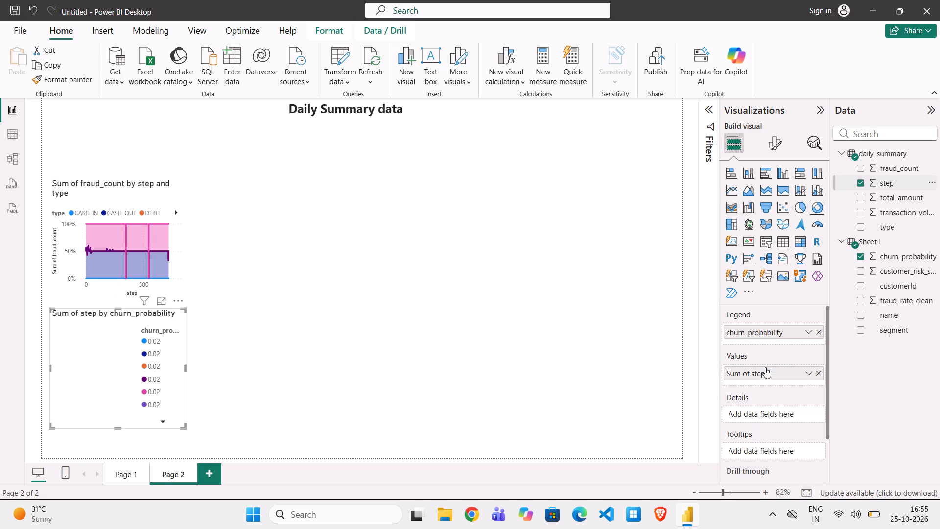
drag(870, 198, 766, 430)
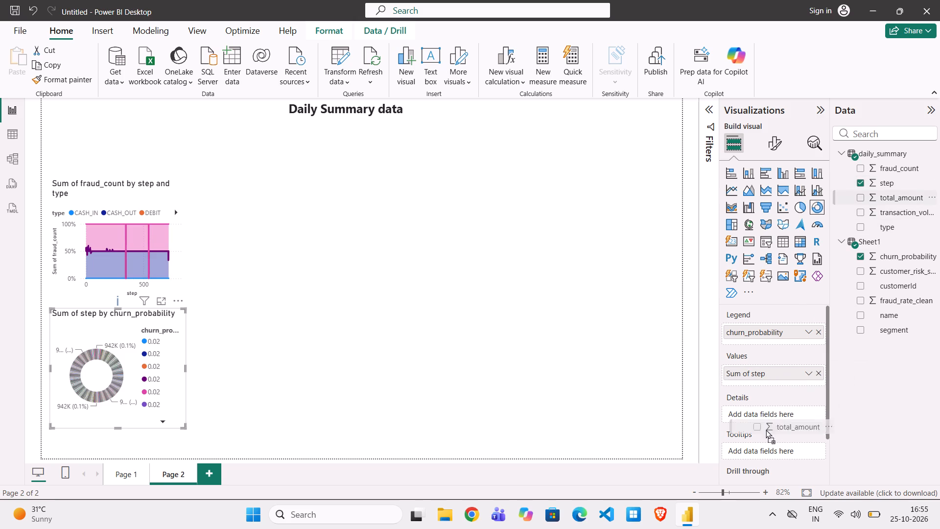
drag(766, 430, 754, 454)
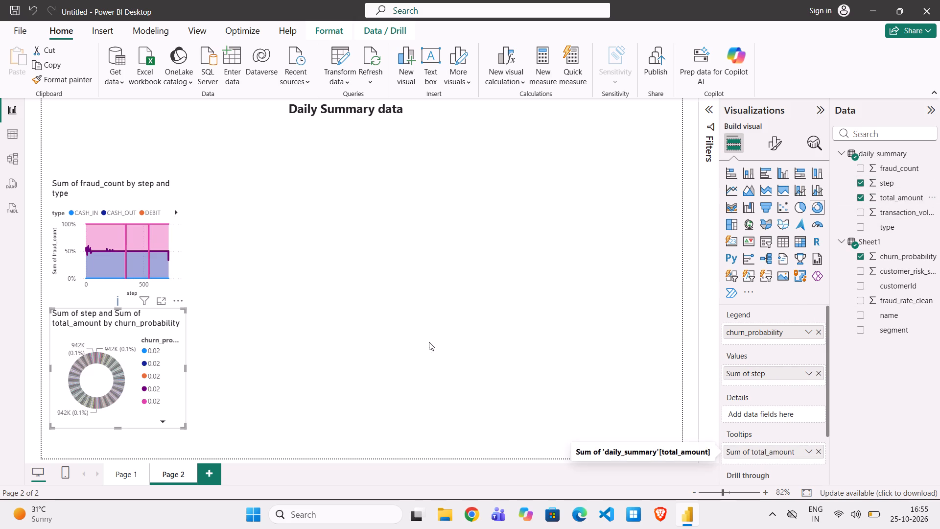
Examine the donut chart's slices, tooltips and churn_probability legend entries.
click(116, 374)
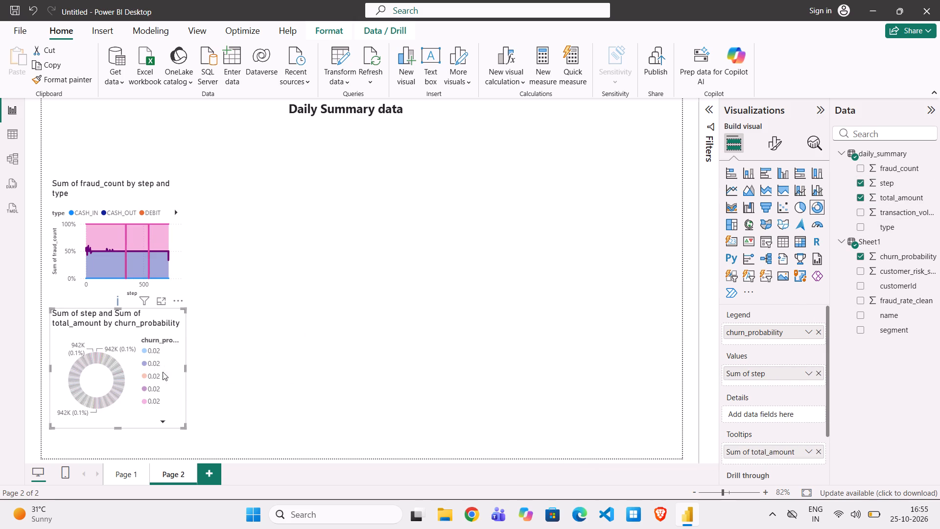
click(114, 379)
click(109, 359)
scroll(124, 383, down, 1)
scroll(124, 383, up, 1)
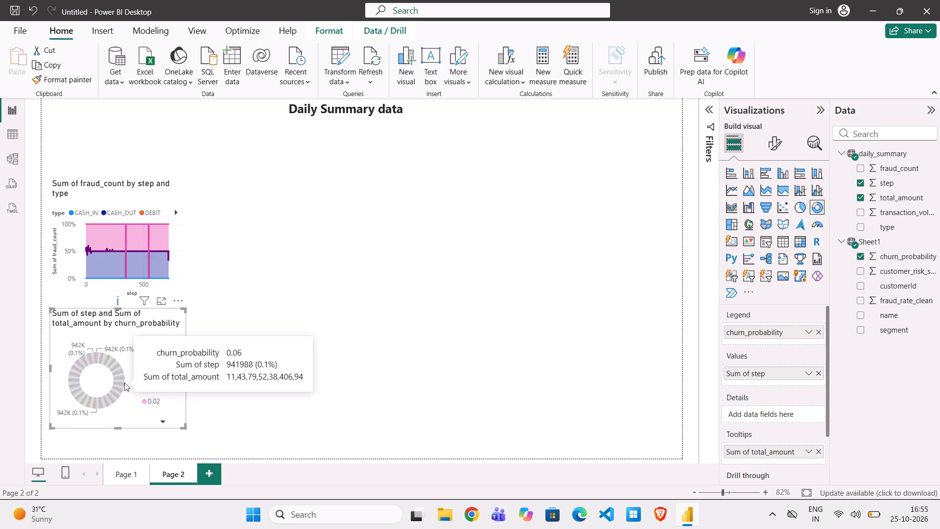
scroll(124, 383, up, 1)
click(149, 400)
click(154, 357)
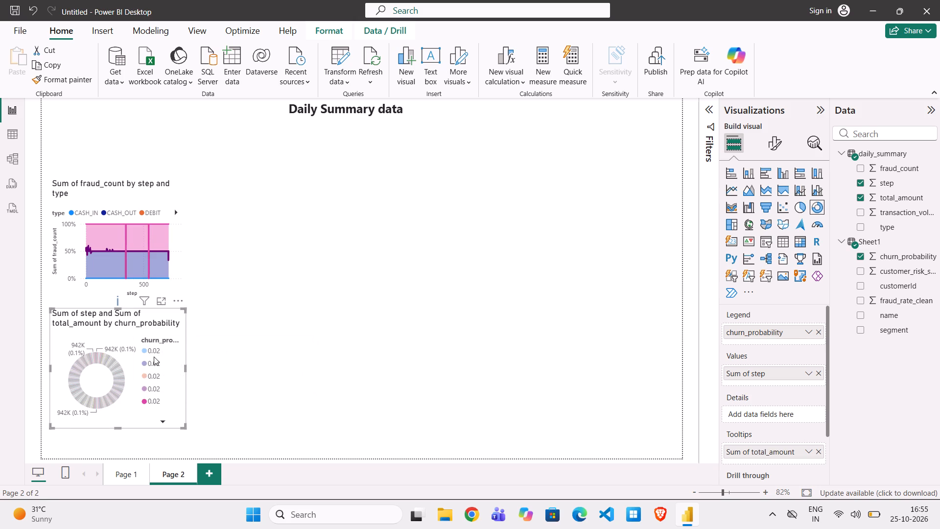
click(244, 325)
click(161, 325)
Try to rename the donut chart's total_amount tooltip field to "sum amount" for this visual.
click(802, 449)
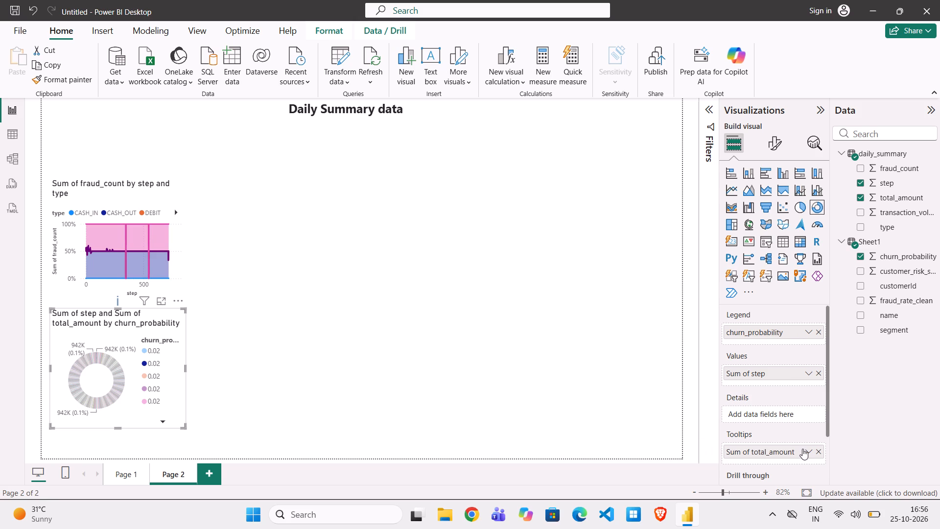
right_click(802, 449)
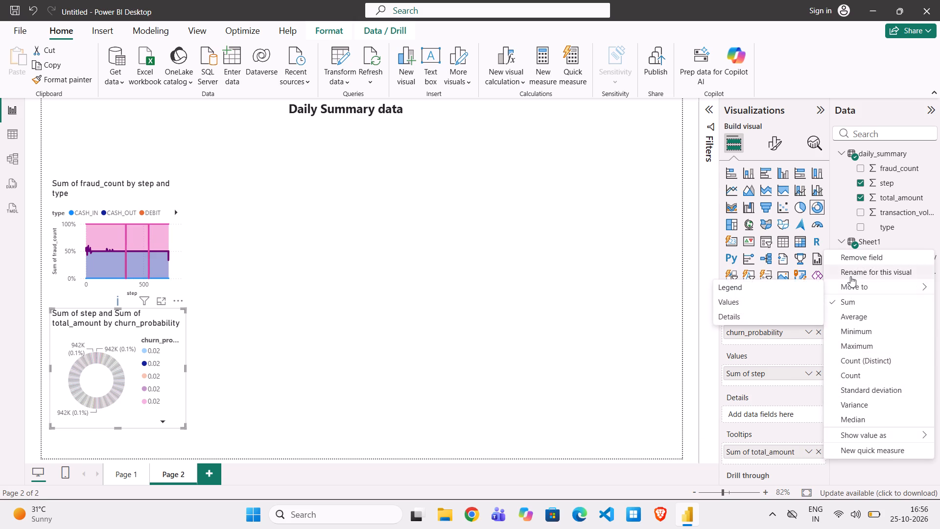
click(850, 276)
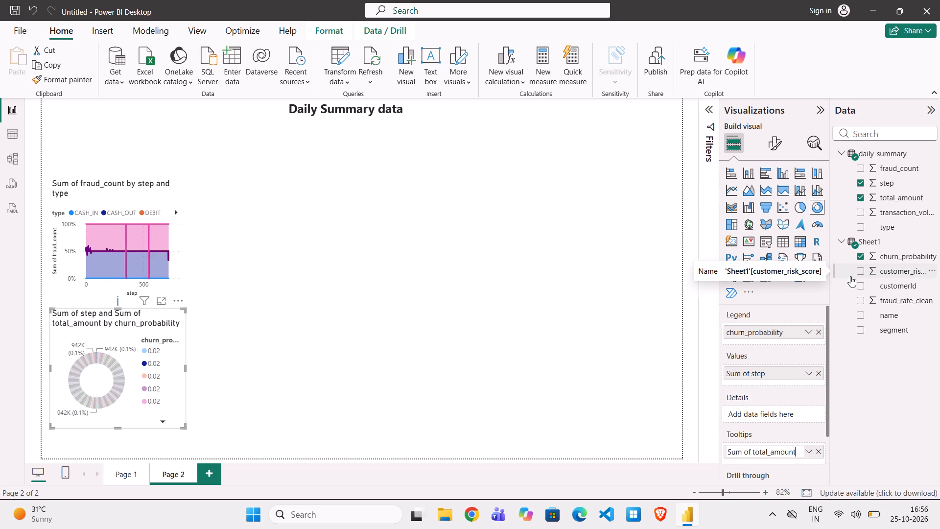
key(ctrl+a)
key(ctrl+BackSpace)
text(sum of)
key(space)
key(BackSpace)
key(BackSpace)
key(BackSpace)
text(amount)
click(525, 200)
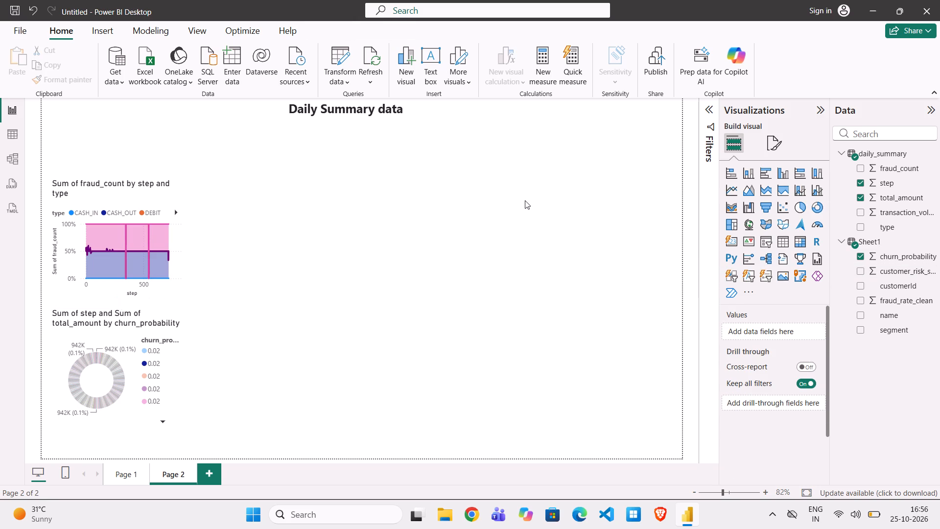
Show the donut chart as a table and examine the step and total_amount sums for each churn_probability.
click(158, 353)
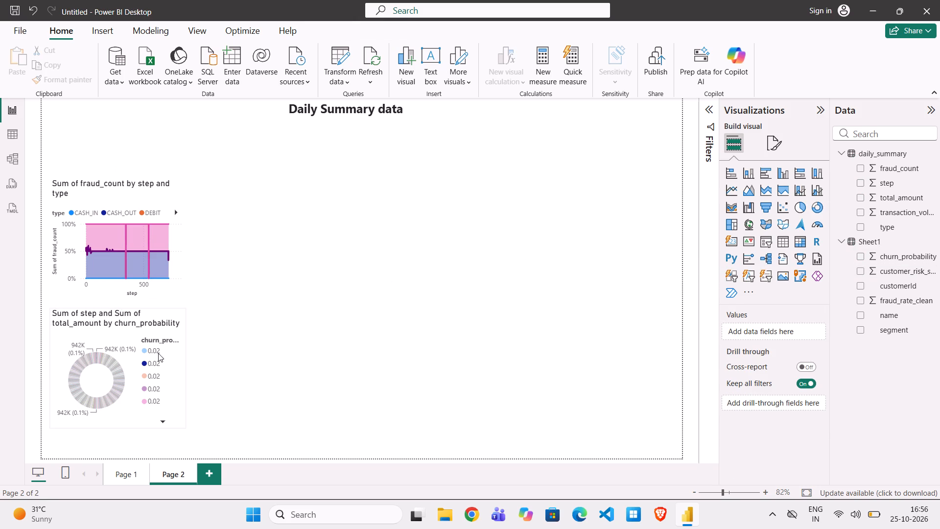
right_click(170, 323)
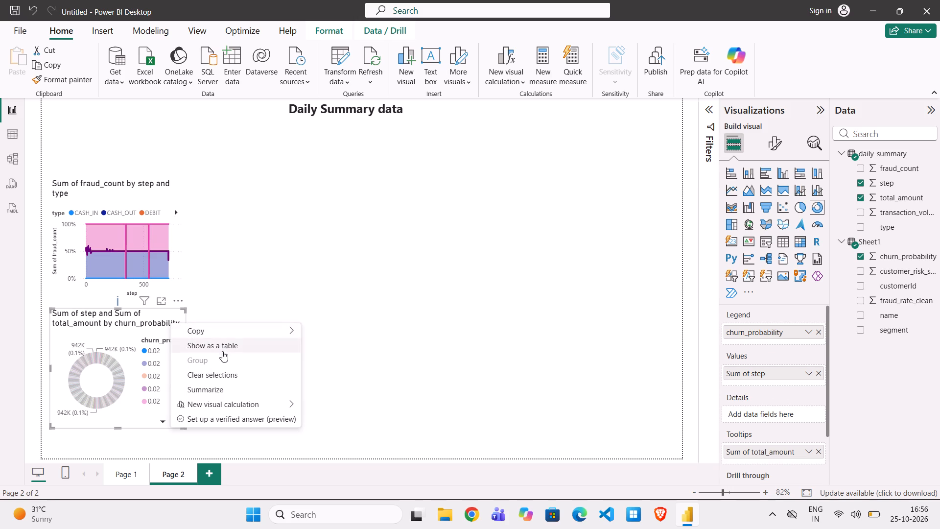
click(236, 341)
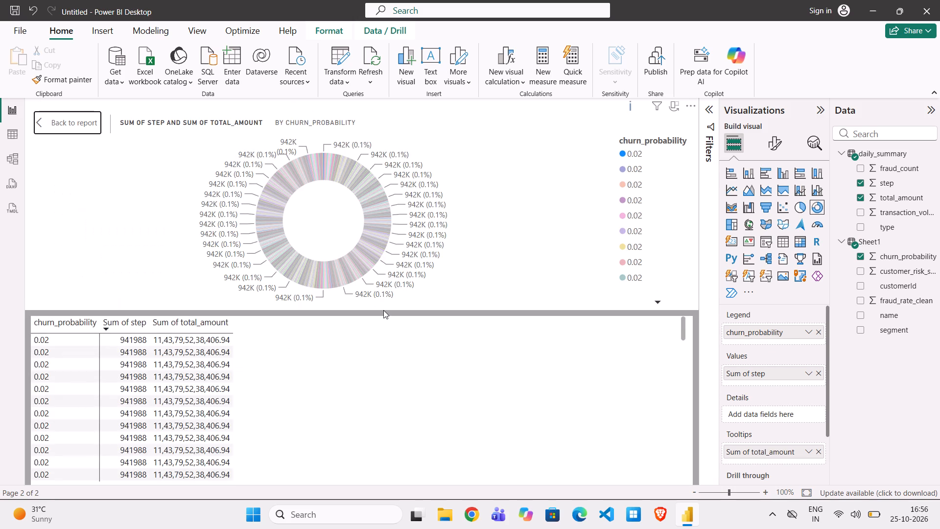
scroll(383, 310, down, 2)
scroll(395, 382, up, 2)
scroll(395, 382, down, 2)
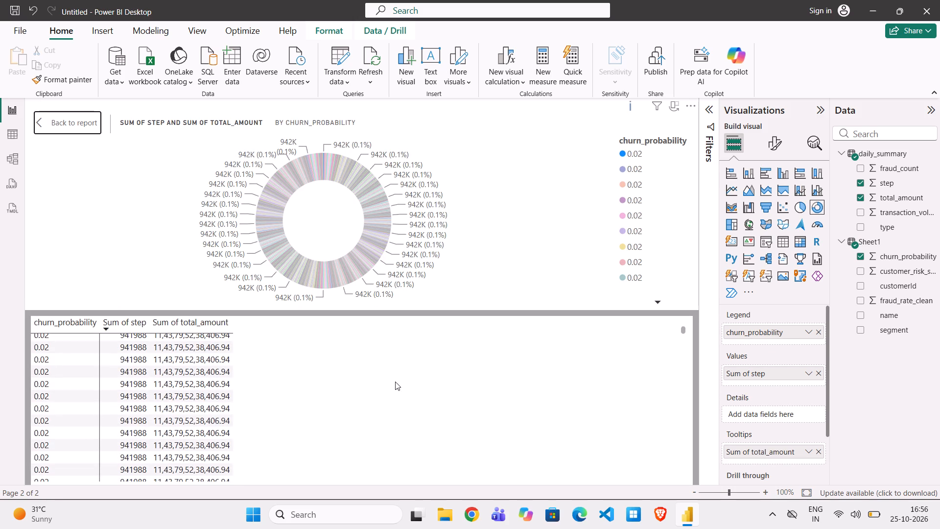
scroll(395, 382, down, 7)
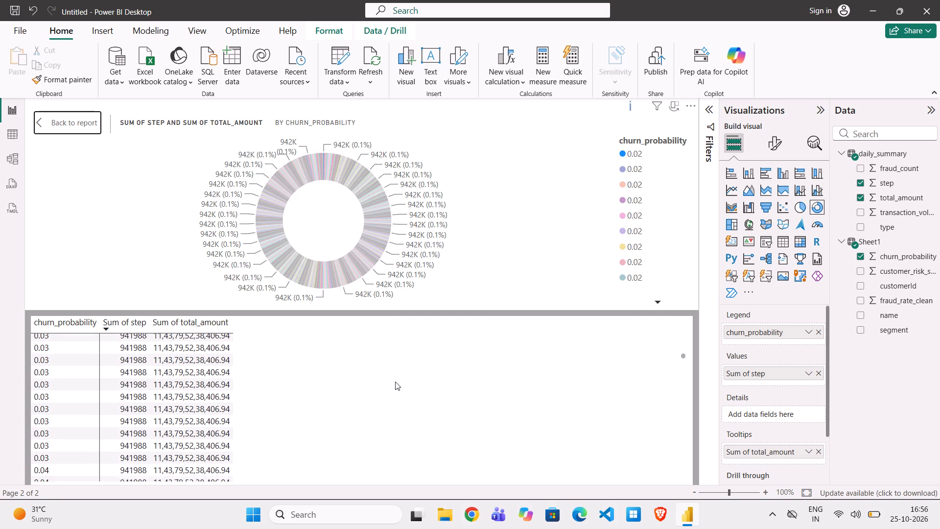
scroll(395, 382, down, 10)
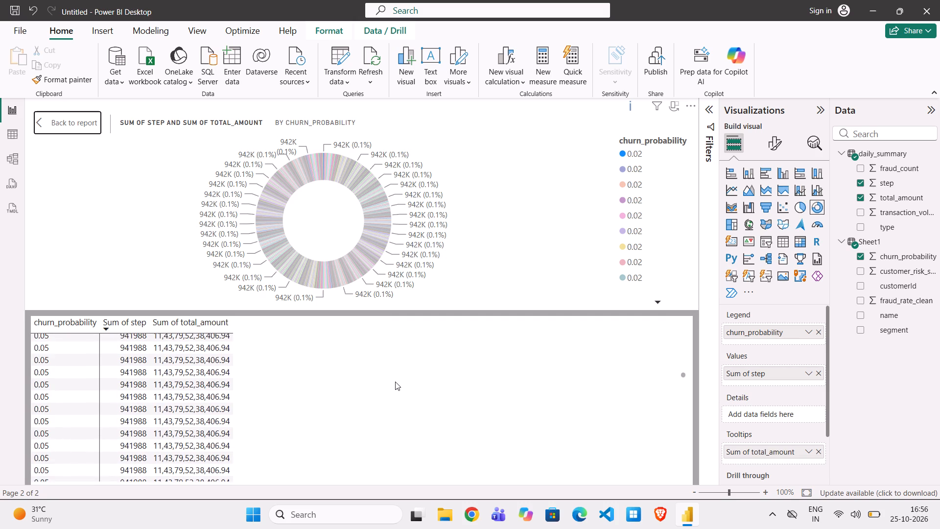
scroll(395, 382, down, 9)
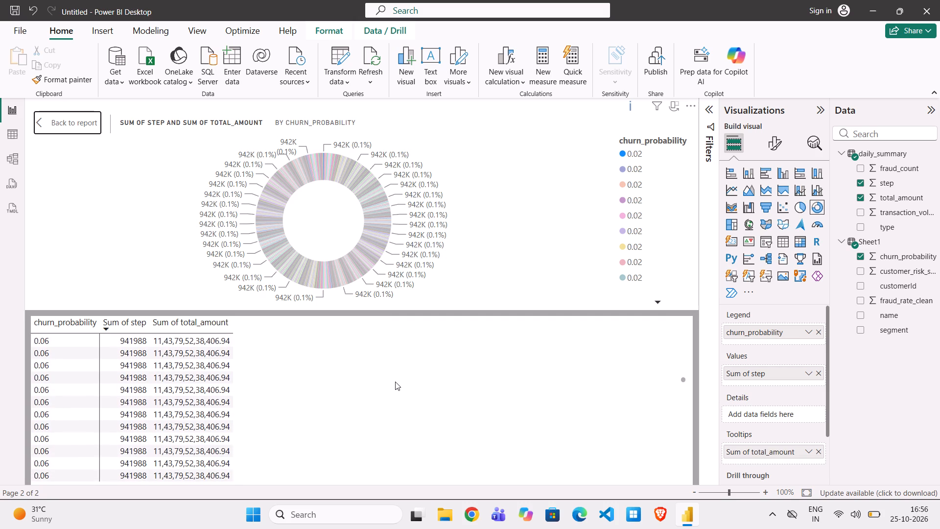
scroll(395, 382, down, 6)
scroll(395, 382, up, 17)
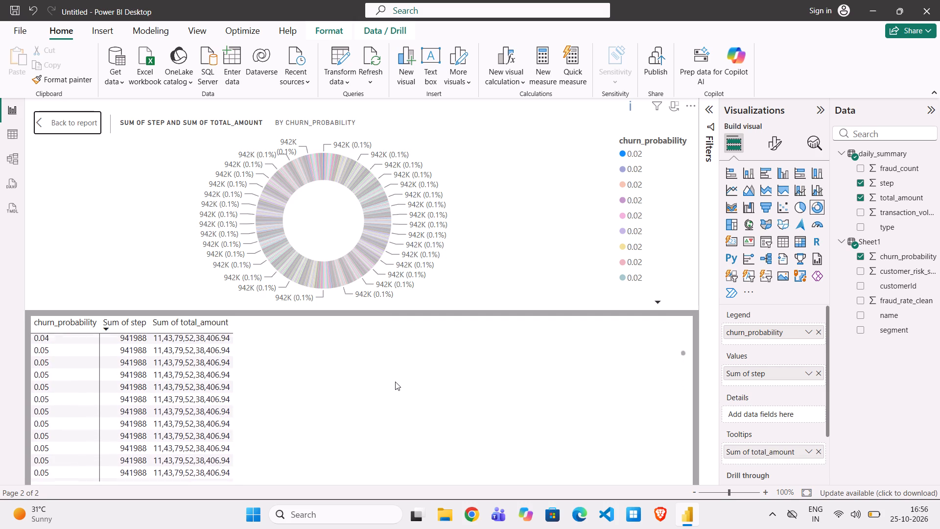
scroll(395, 382, up, 16)
scroll(395, 382, down, 6)
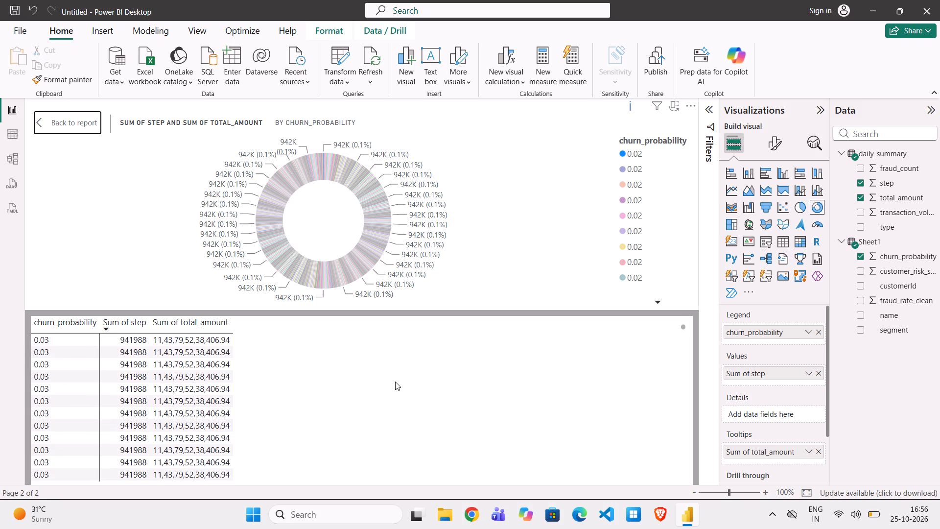
Examine the donut chart's table of step and total_amount sums across the churn_probability rows and return to the report page.
scroll(395, 382, down, 4)
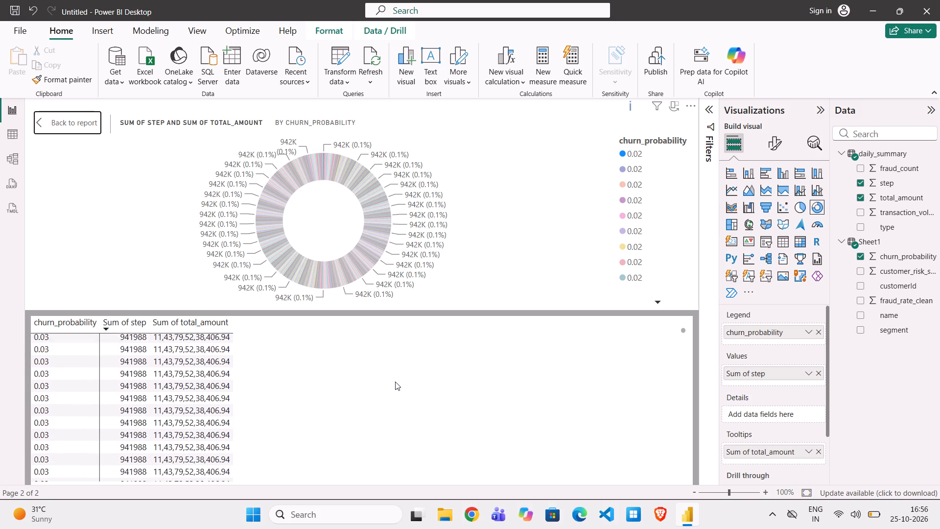
scroll(395, 382, down, 9)
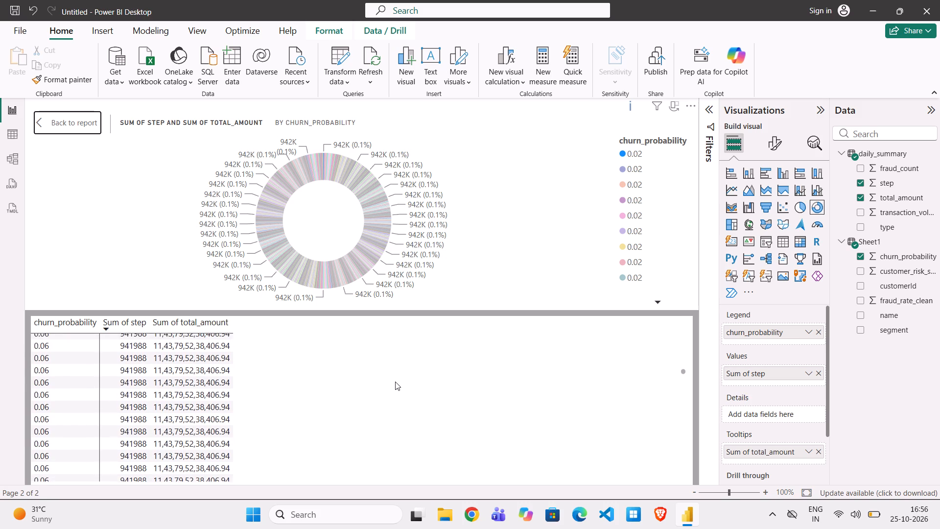
scroll(395, 382, up, 3)
scroll(395, 382, down, 1)
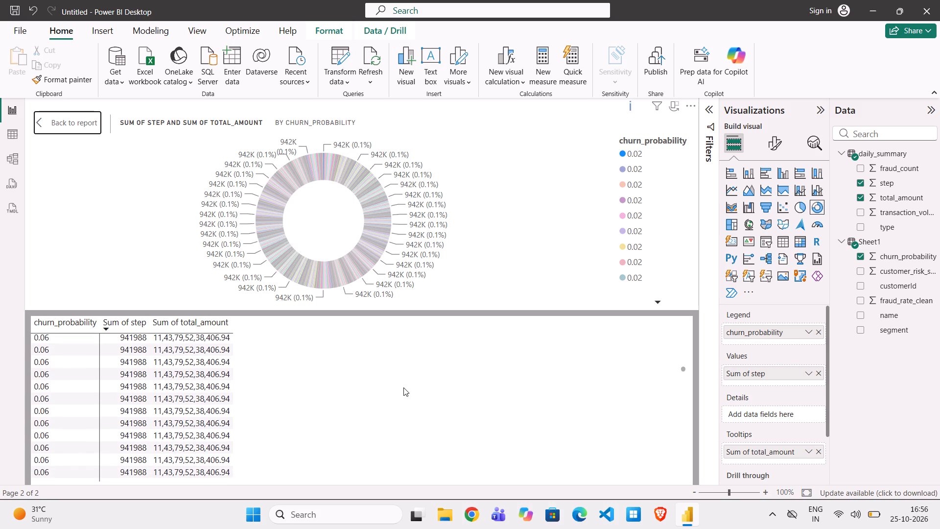
scroll(403, 388, up, 18)
scroll(403, 388, up, 6)
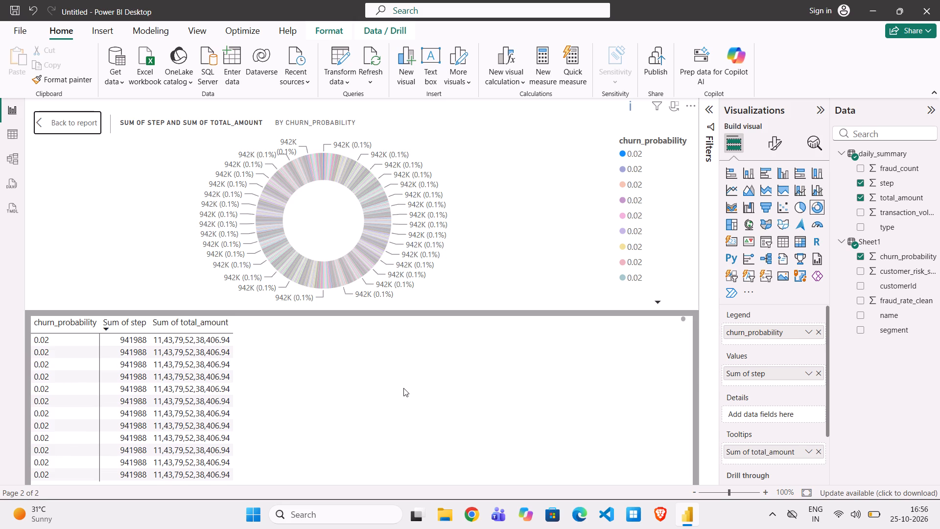
scroll(403, 388, up, 5)
click(38, 123)
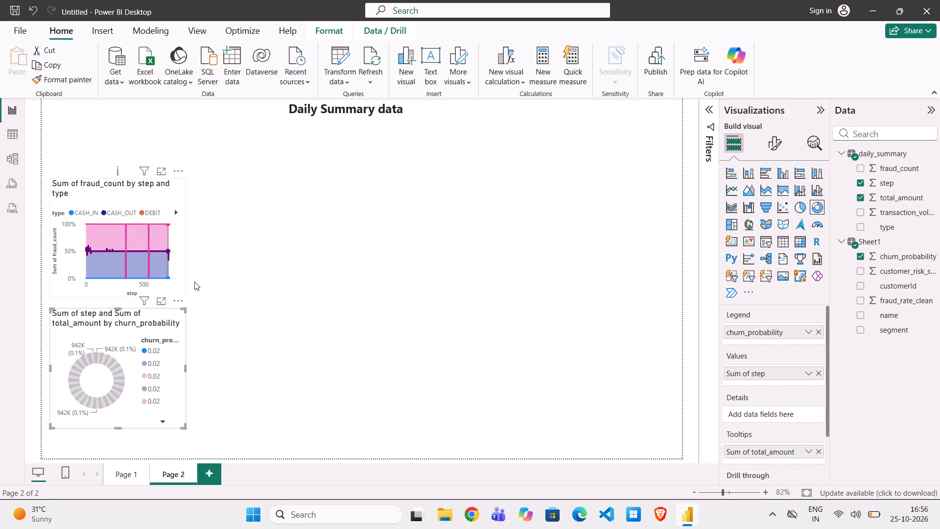
Insert a pie chart beside the area chart, narrow it to about half its width, and set transaction_volume as its values.
click(256, 295)
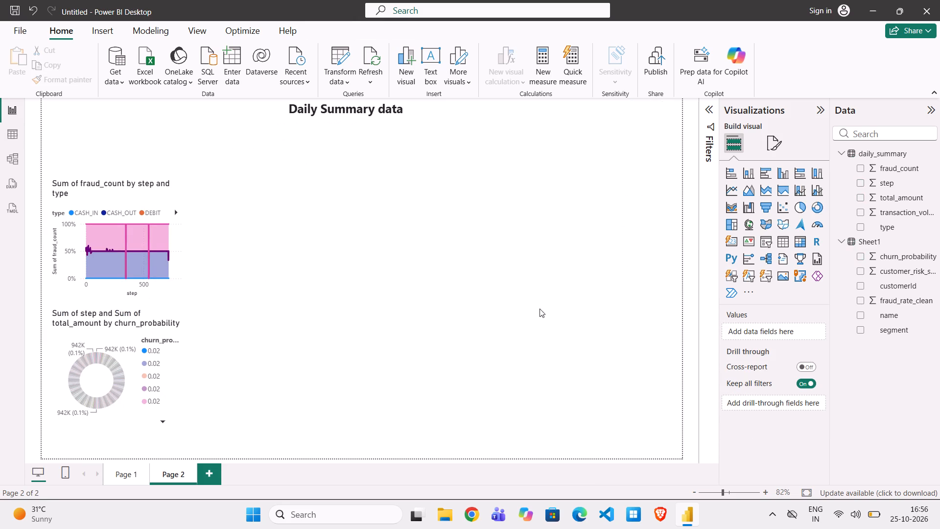
click(805, 204)
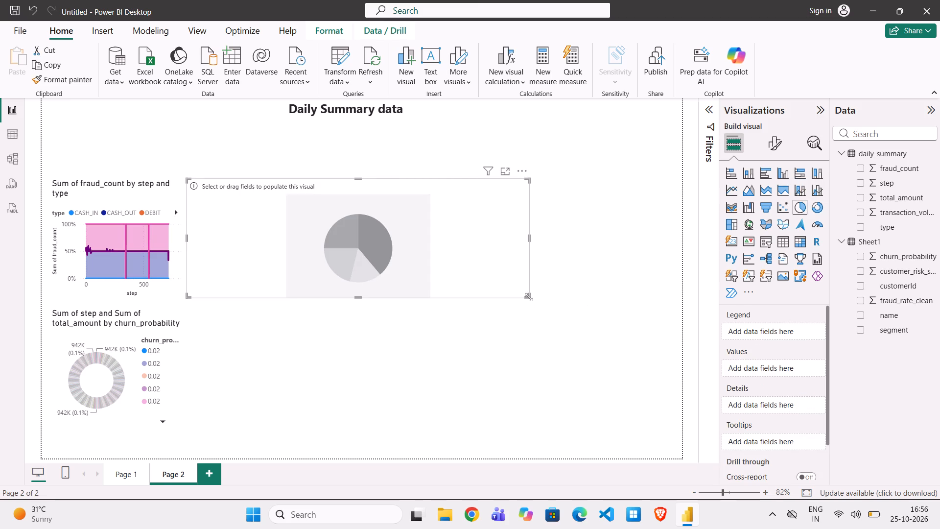
drag(529, 296, 344, 295)
click(417, 293)
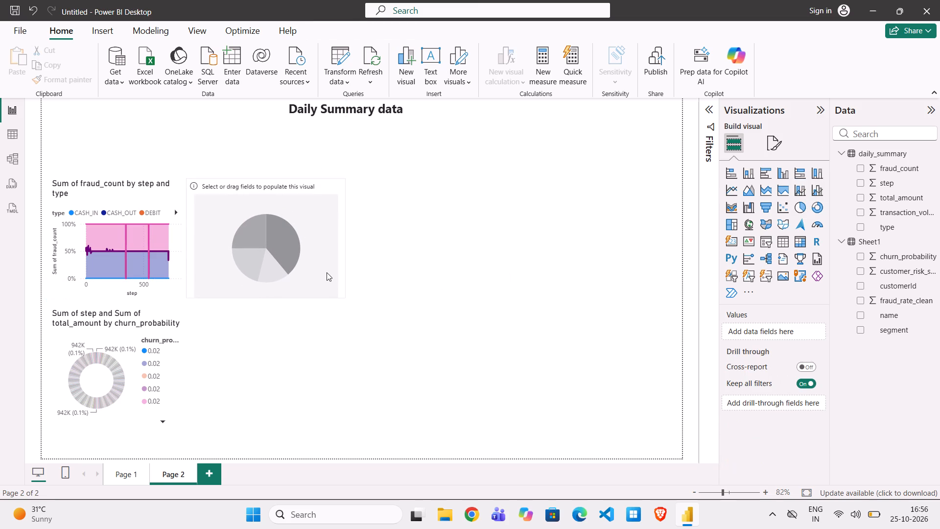
click(328, 273)
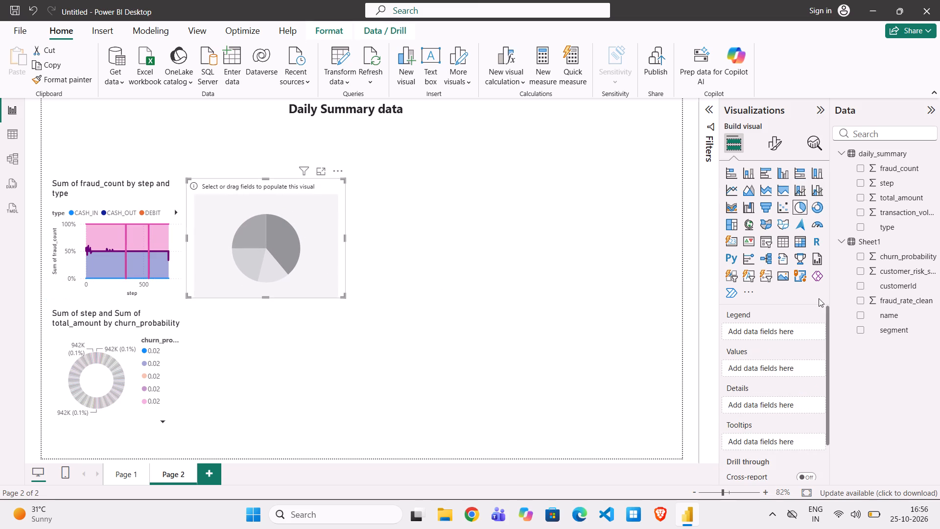
drag(884, 210, 800, 291)
drag(800, 291, 765, 347)
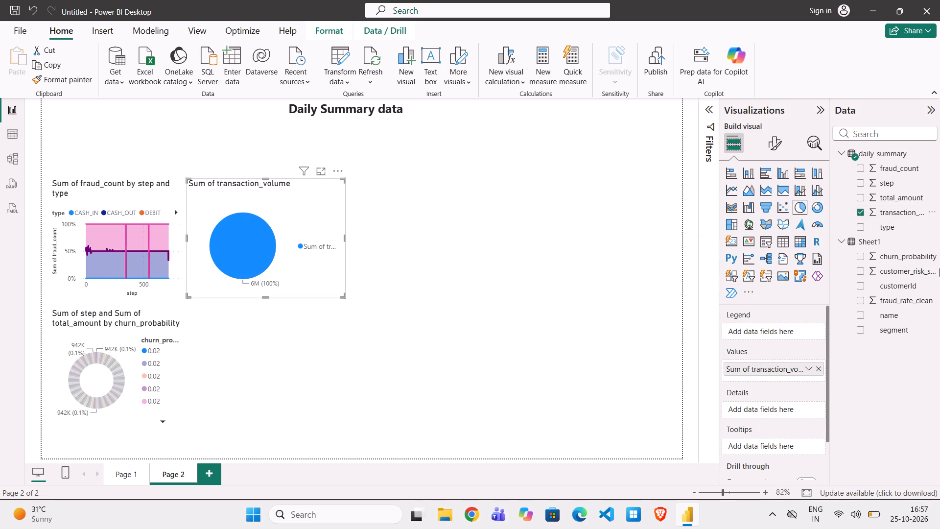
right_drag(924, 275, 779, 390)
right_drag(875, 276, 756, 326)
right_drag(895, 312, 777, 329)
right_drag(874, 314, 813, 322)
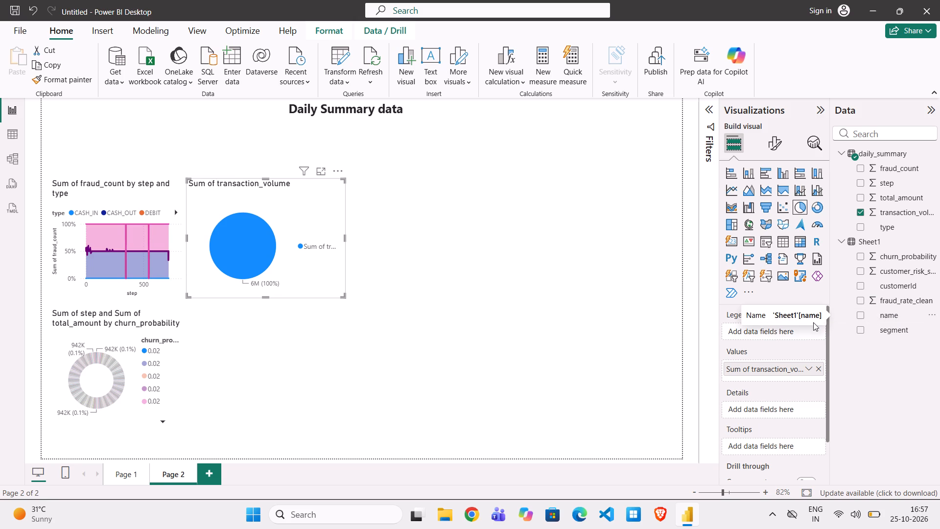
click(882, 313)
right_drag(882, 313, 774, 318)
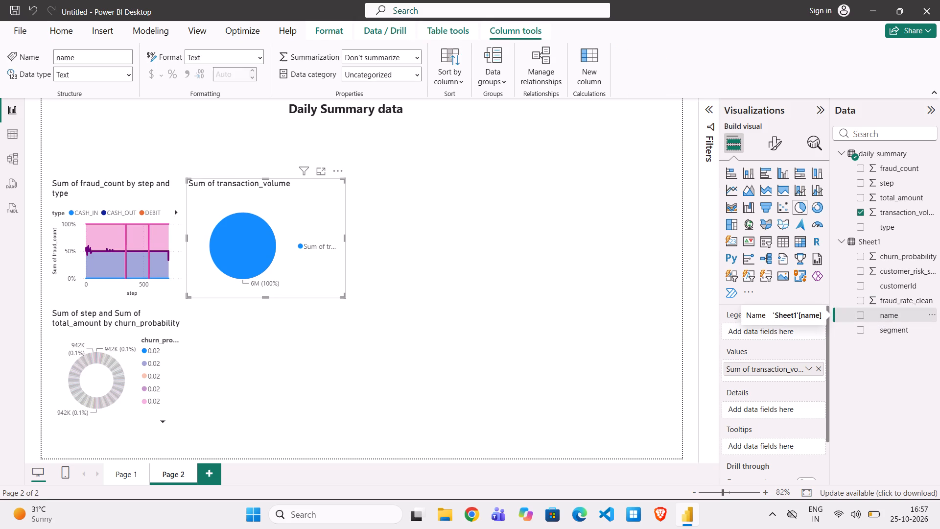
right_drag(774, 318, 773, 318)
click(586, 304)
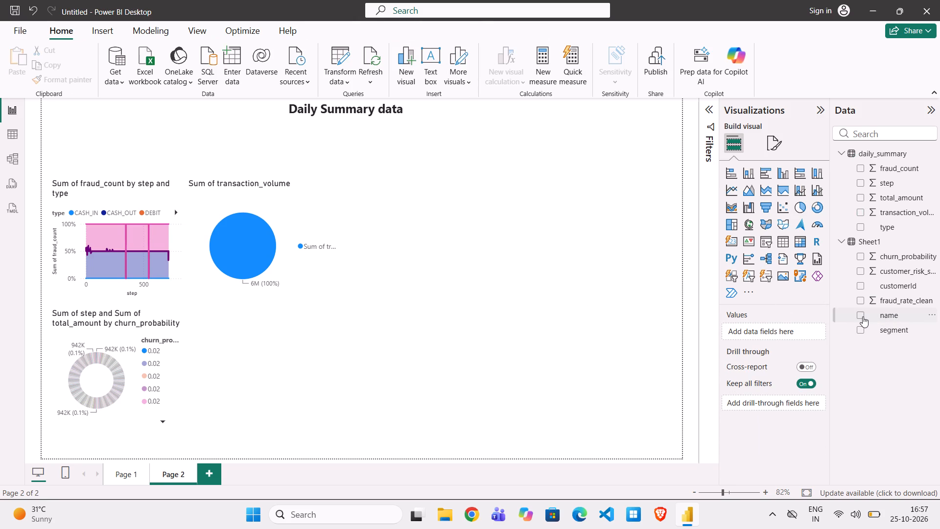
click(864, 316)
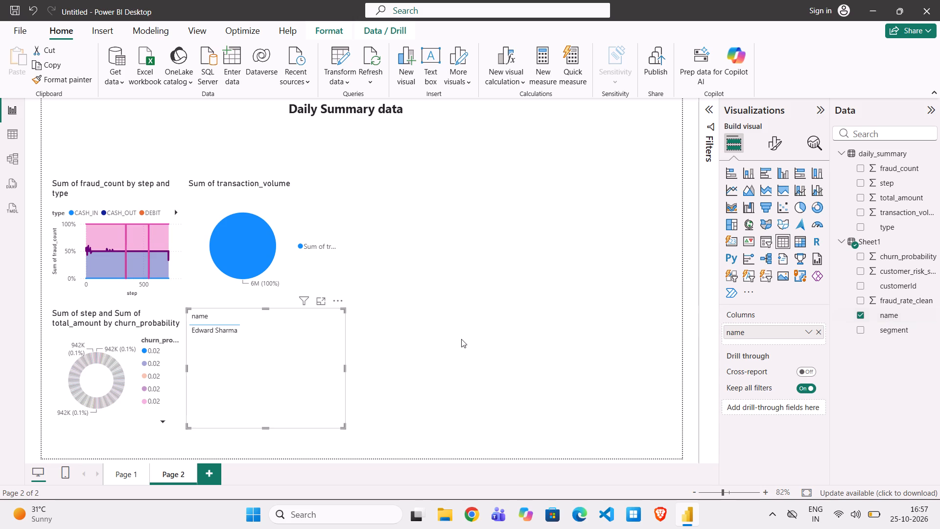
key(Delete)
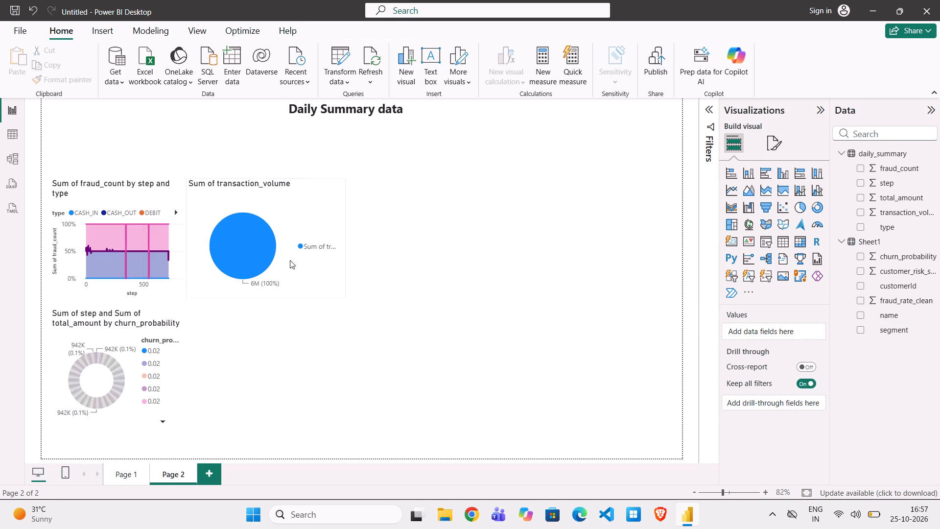
Set the name field from Sheet1 as the legend of the transaction_volume pie chart.
click(277, 244)
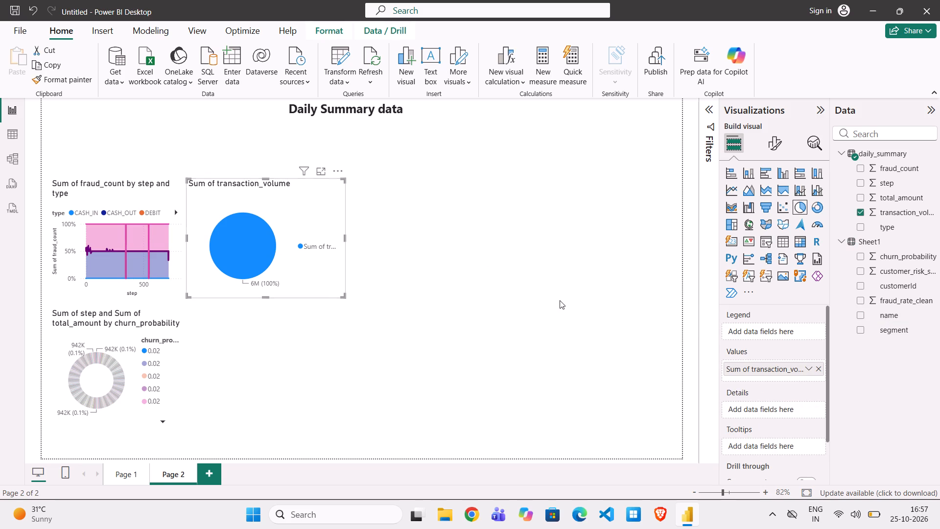
drag(876, 312, 780, 322)
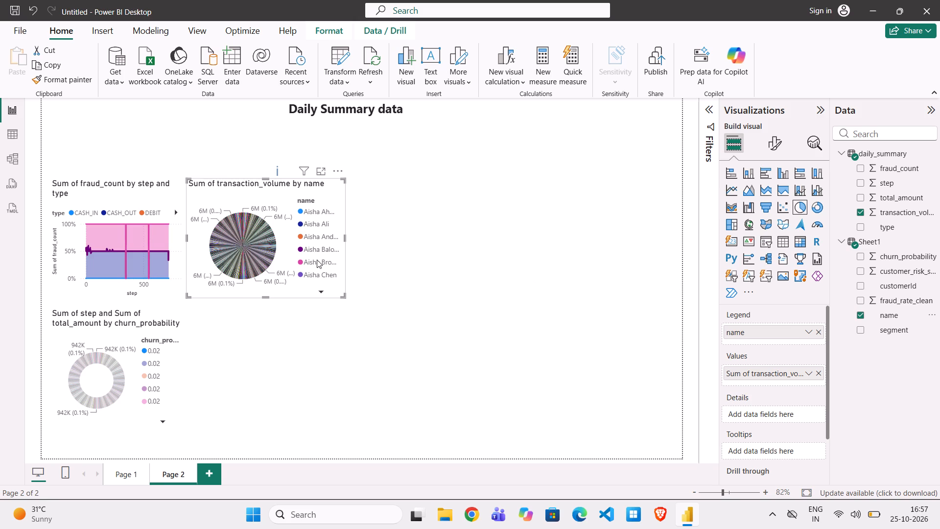
Shrink the transaction_volume pie chart to about the same width as the area chart.
click(317, 260)
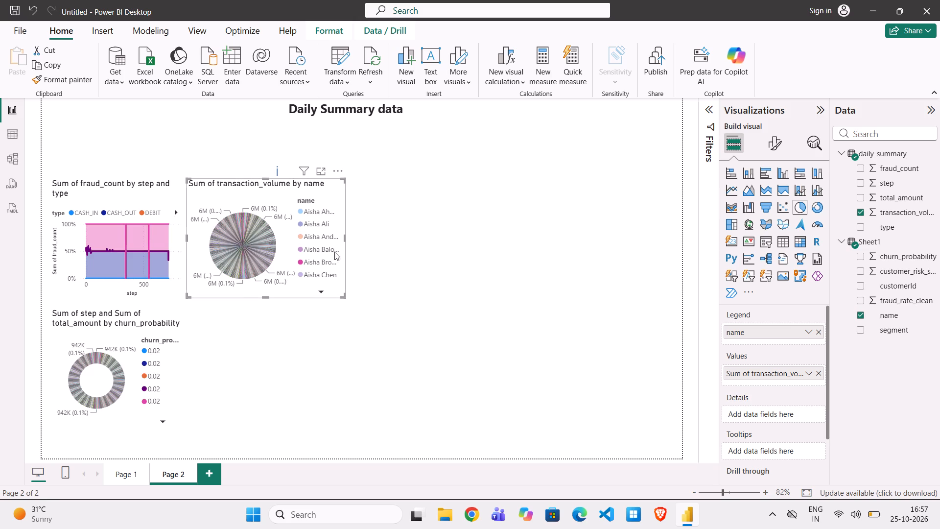
click(327, 247)
right_drag(344, 296, 321, 290)
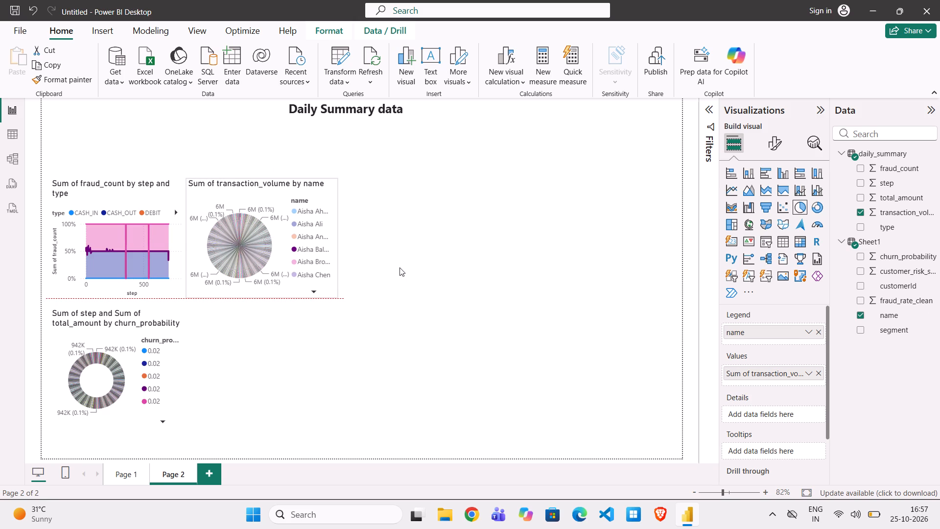
click(399, 267)
Review the background and visual layout of the Customer Blend Risk page, and return to the Daily Summary data page.
click(112, 478)
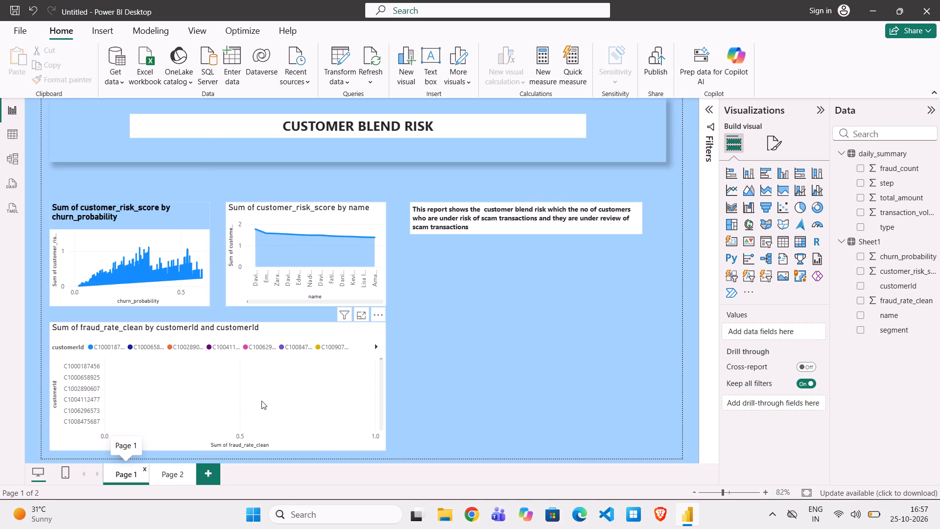
scroll(261, 401, down, 1)
scroll(261, 401, up, 2)
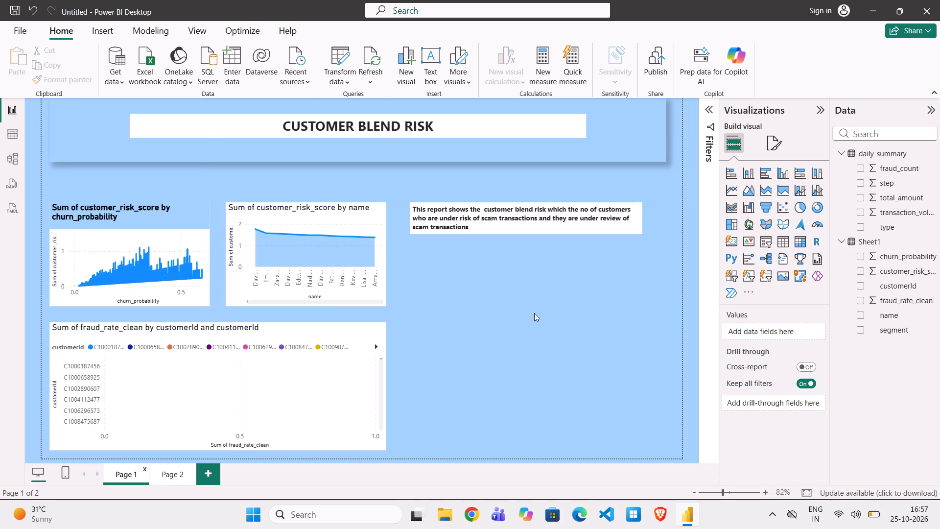
scroll(534, 313, down, 1)
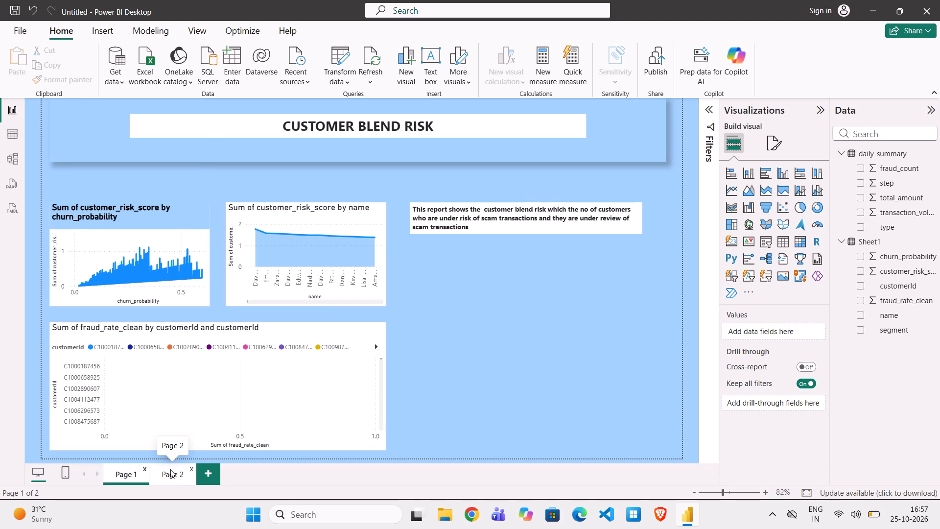
click(170, 469)
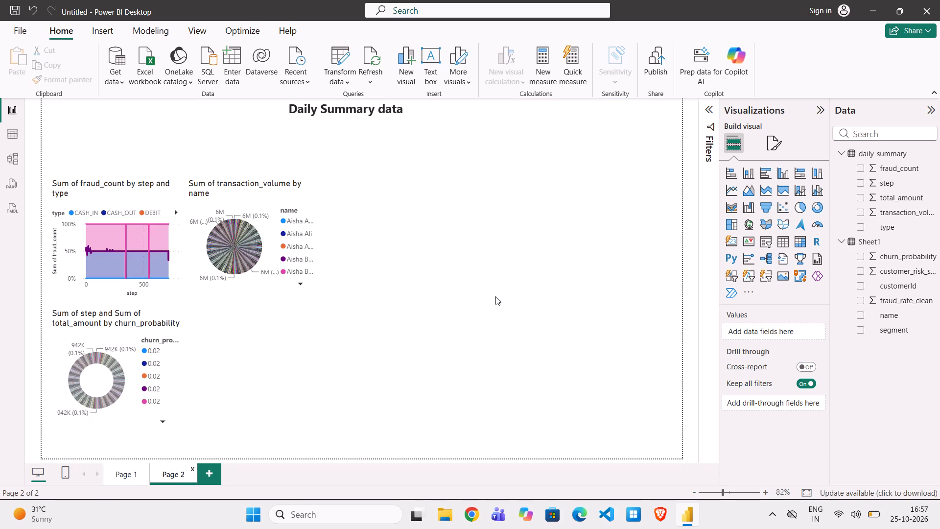
click(495, 296)
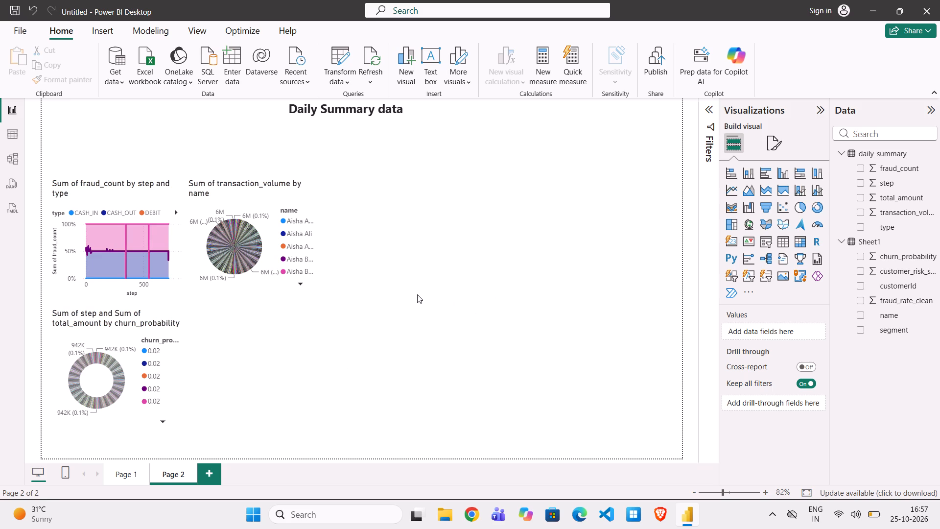
Move the transaction_volume pie chart sideways and slightly down, leaving a gap between it and the area chart.
right_drag(274, 240, 334, 254)
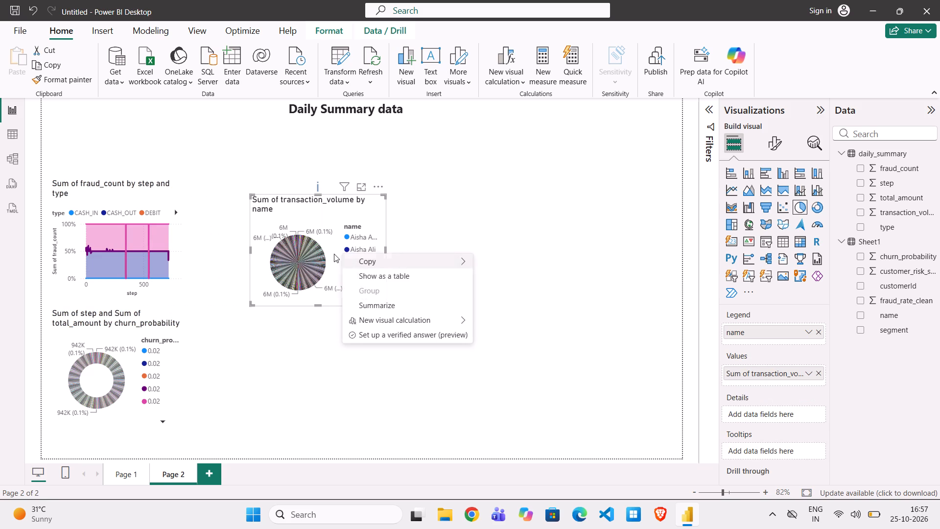
click(512, 155)
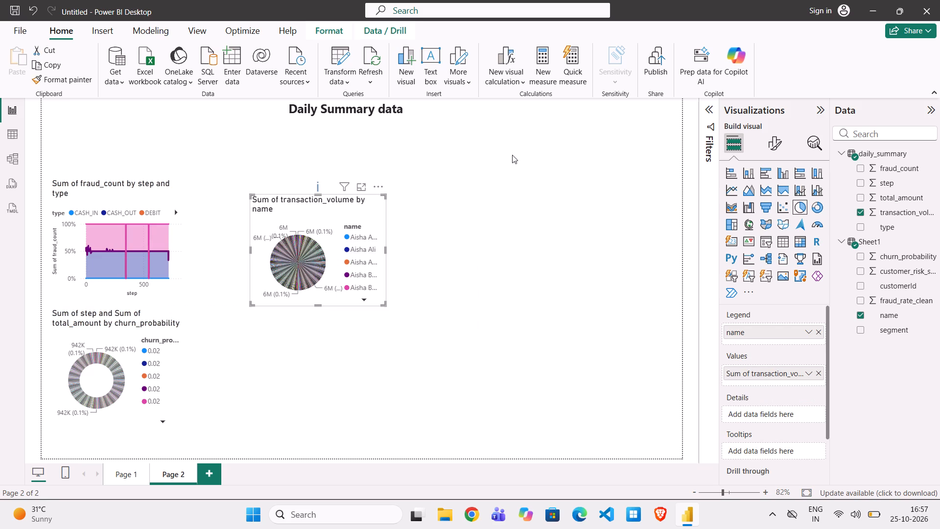
Set the canvas background colour of the Daily Summary data page to the recently used light blue.
right_click(489, 192)
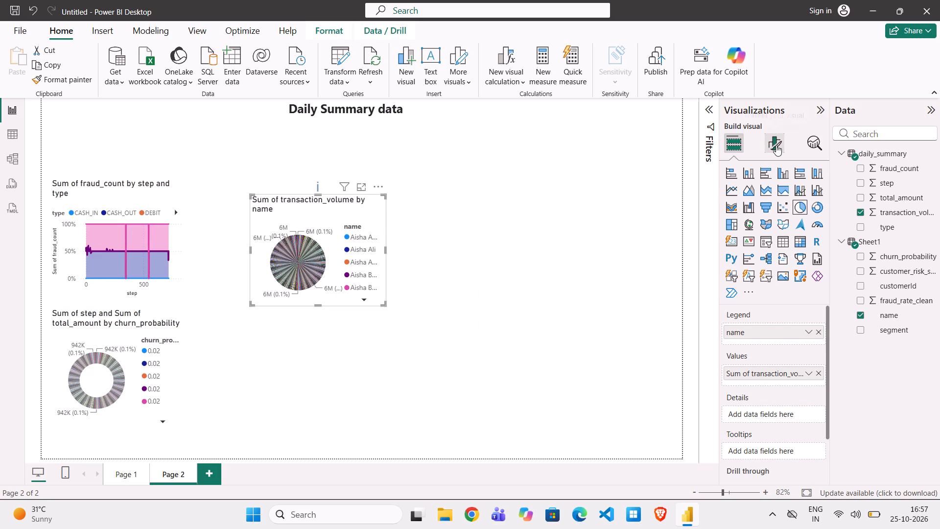
click(776, 145)
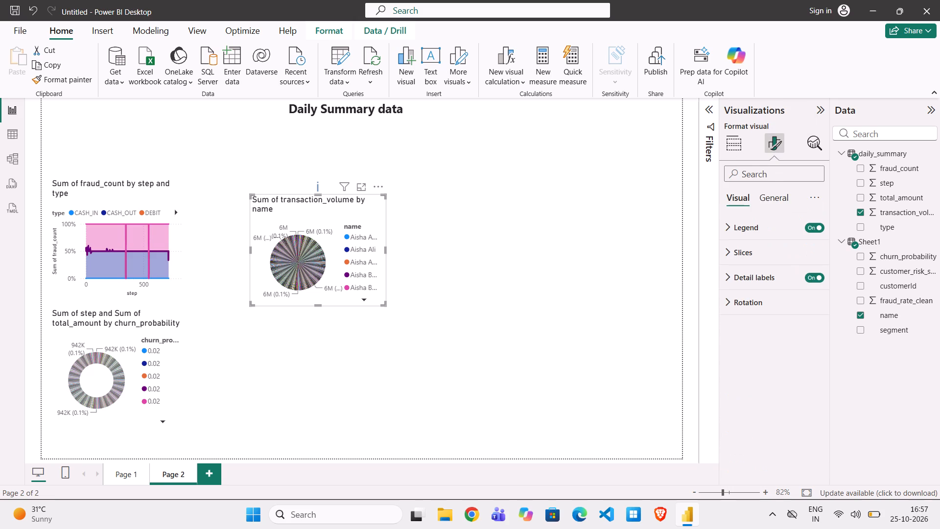
click(768, 202)
click(450, 245)
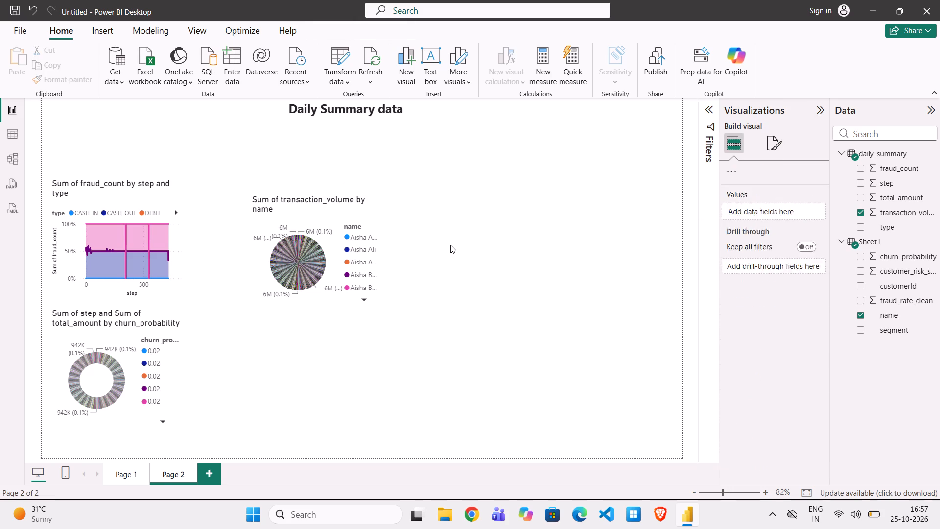
click(775, 144)
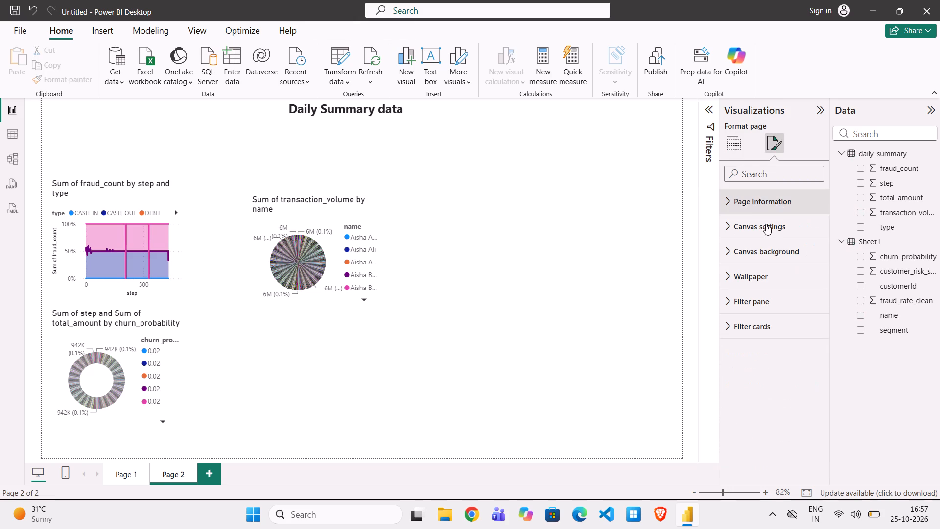
click(765, 243)
scroll(752, 347, down, 1)
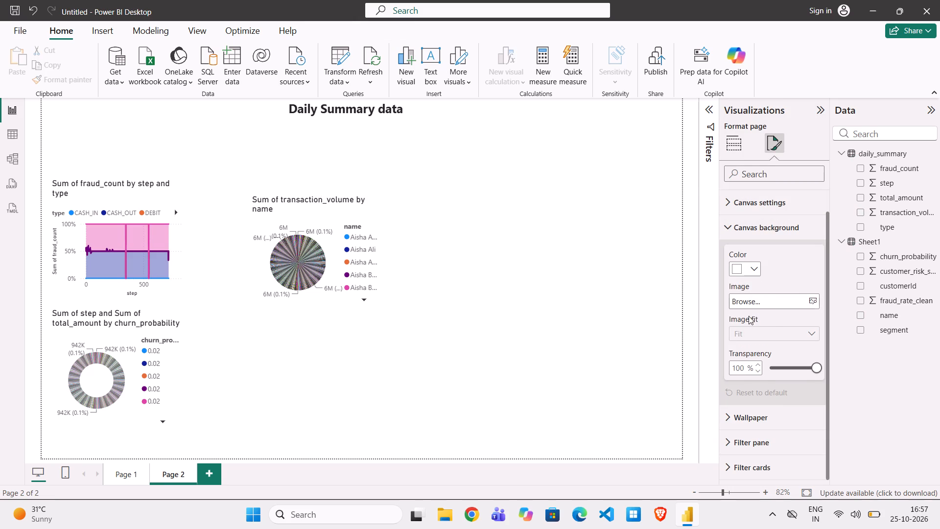
click(741, 265)
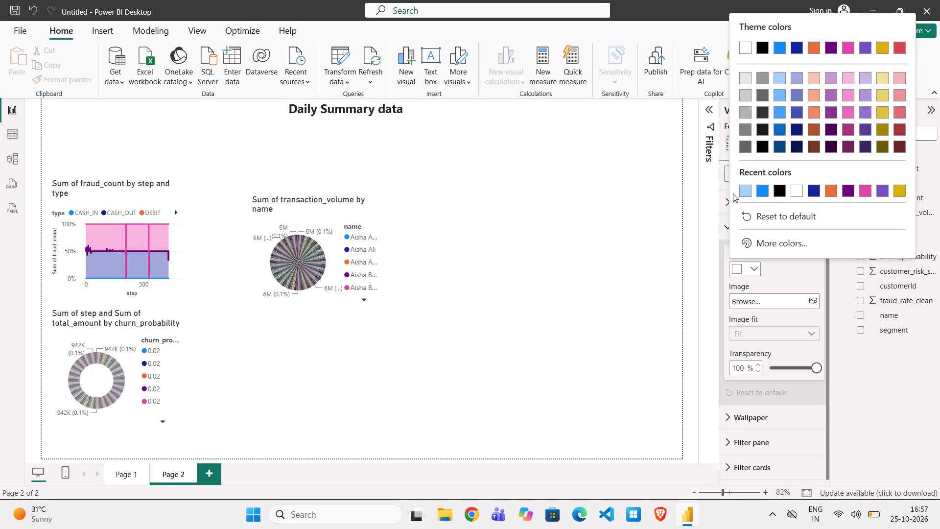
click(733, 193)
drag(737, 193, 744, 193)
click(744, 193)
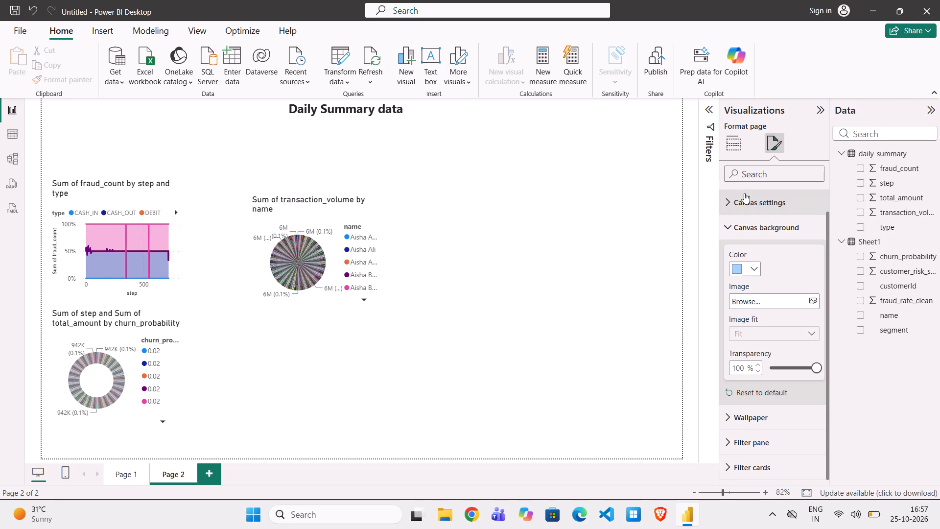
Set the page's wallpaper colour to the same light blue as the canvas background.
scroll(755, 319, down, 1)
click(752, 411)
scroll(752, 411, down, 1)
click(749, 352)
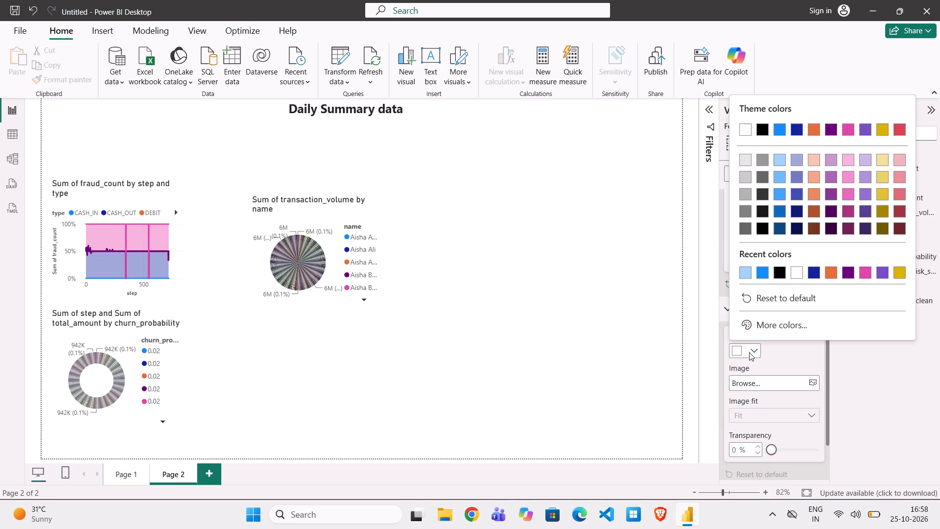
click(749, 273)
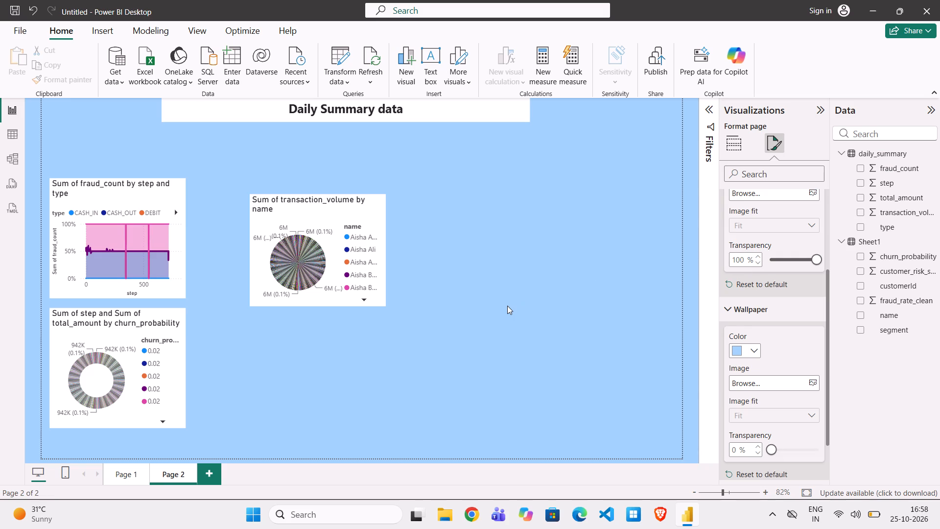
click(507, 306)
scroll(507, 306, up, 1)
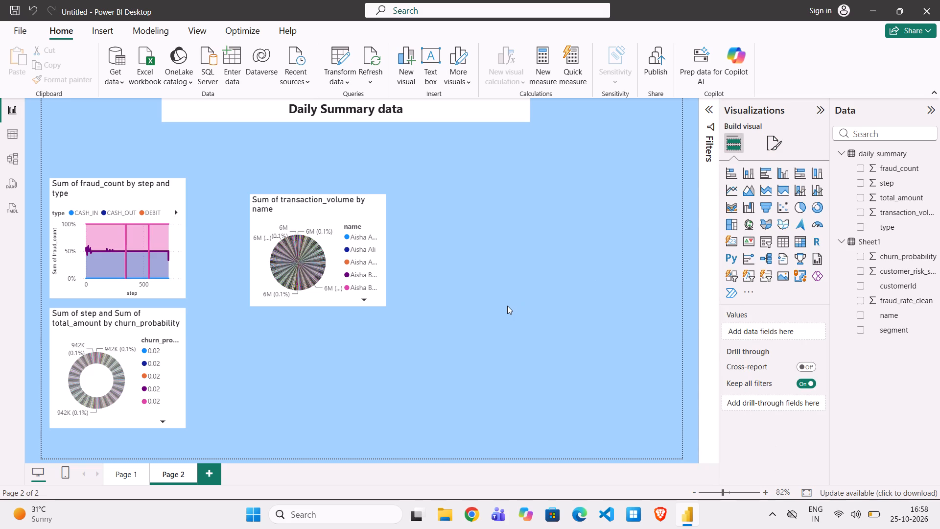
scroll(507, 306, down, 2)
Move the transaction_volume pie chart closer to the fraud_count area chart, aligning their top edges.
click(235, 305)
drag(304, 211, 269, 198)
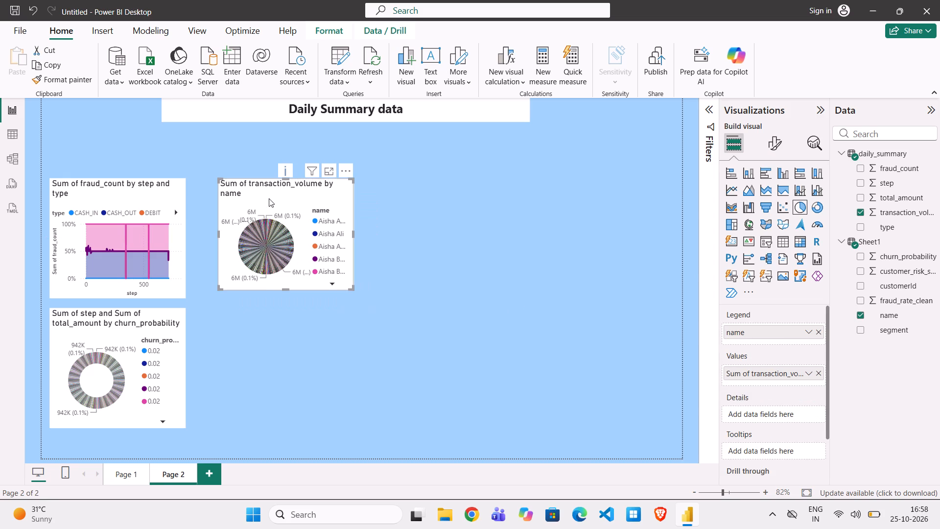
scroll(500, 275, down, 2)
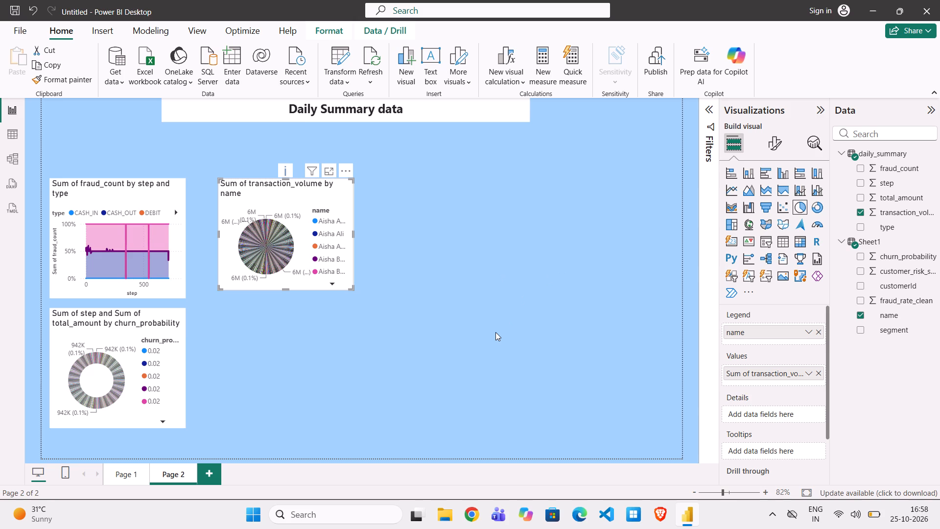
scroll(577, 210, down, 1)
click(392, 276)
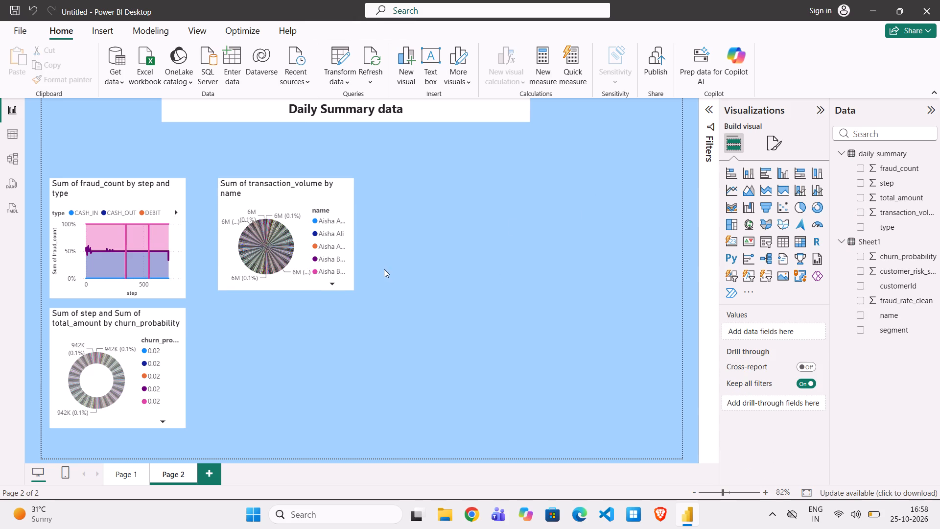
click(308, 197)
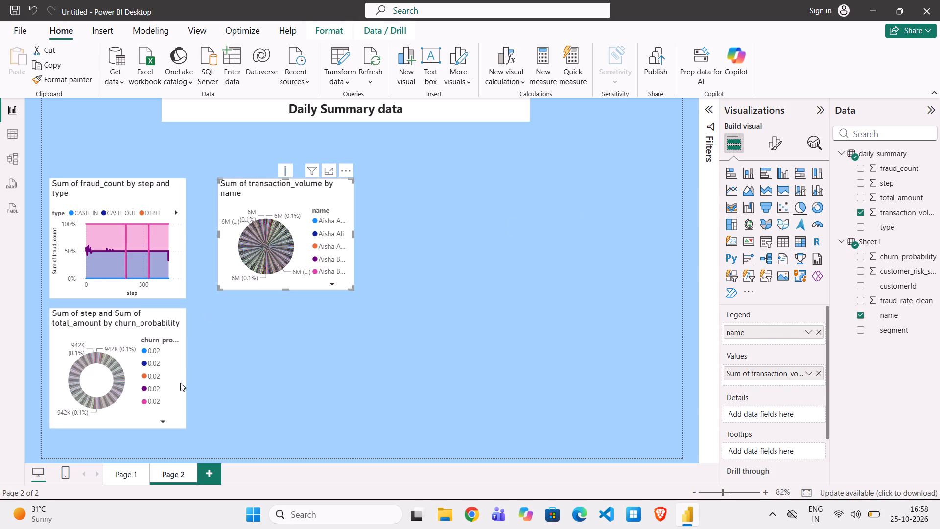
Move the churn_probability donut chart up beside the pie chart, level with the area chart and flush with the title box's far edge.
drag(171, 384, 225, 375)
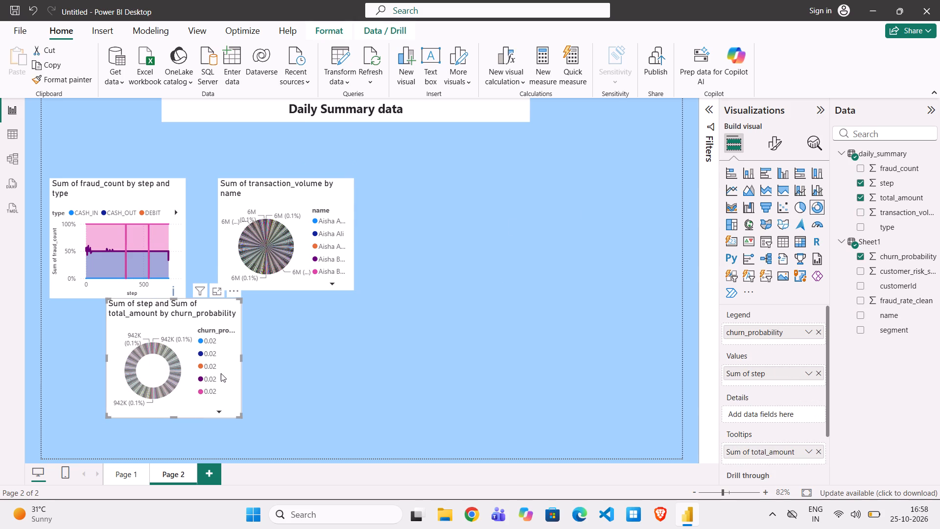
drag(231, 381, 521, 283)
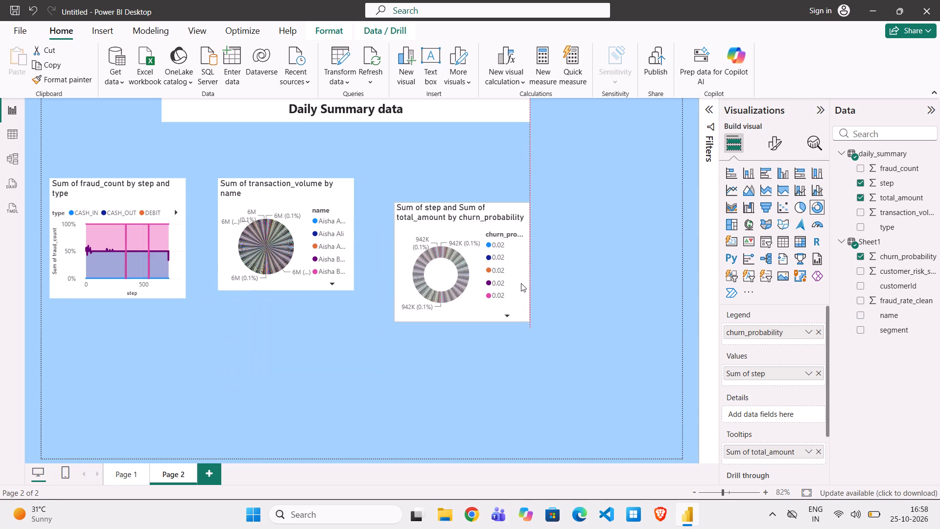
drag(521, 283, 516, 259)
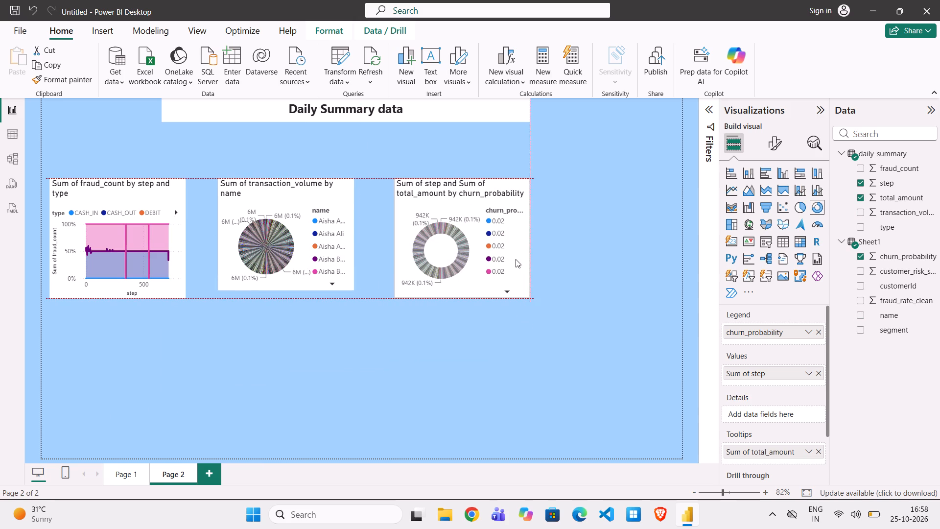
drag(516, 259, 516, 260)
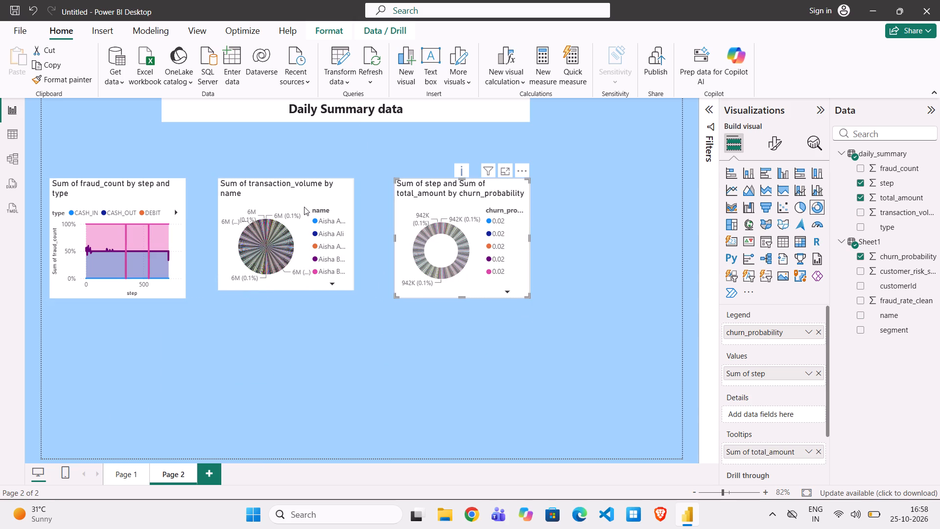
Enlarge the transaction_volume pie chart slightly so its bottom edge lines up with the area and donut charts.
click(304, 207)
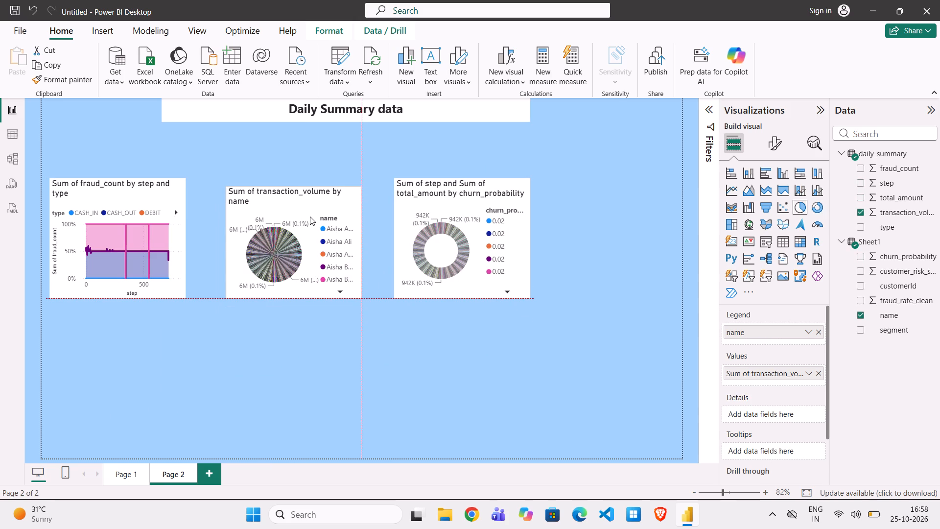
drag(315, 217, 316, 213)
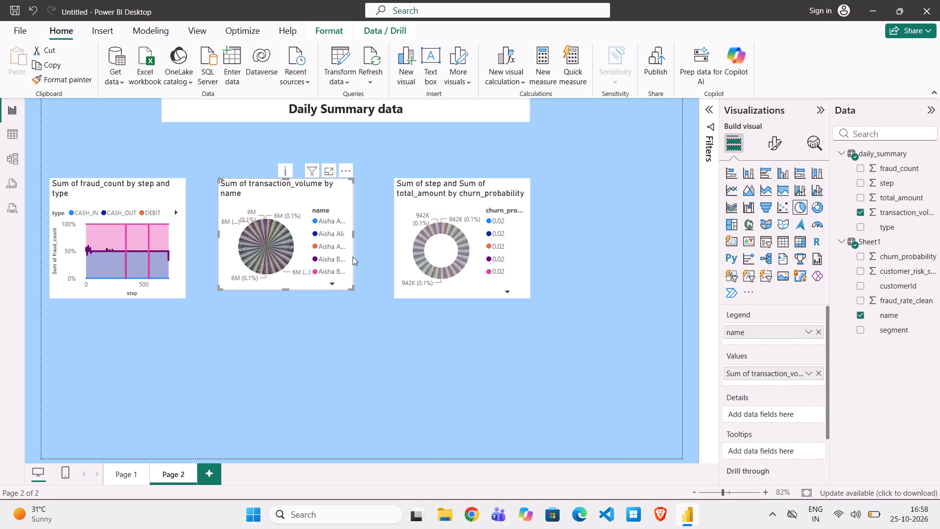
drag(350, 289, 352, 294)
drag(352, 294, 354, 295)
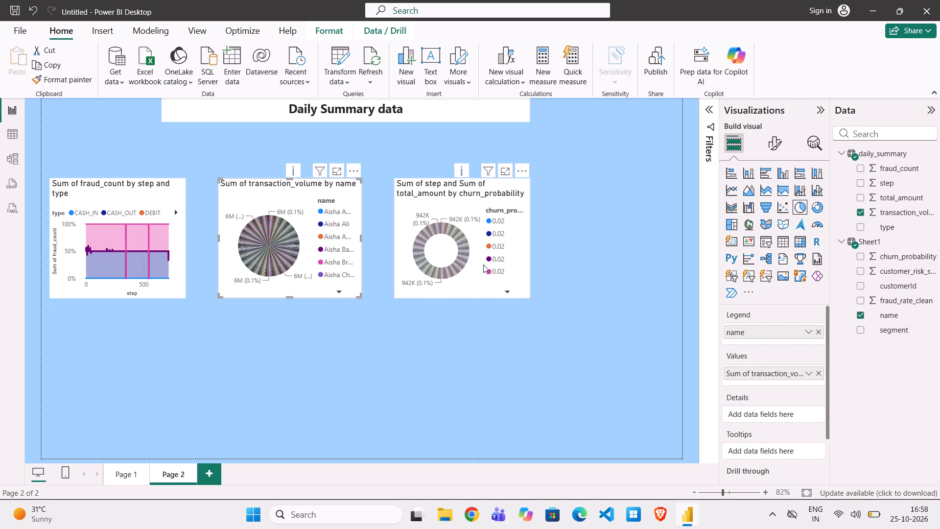
Widen the churn_probability donut chart slightly towards the pie chart to match the pie chart's width.
click(410, 216)
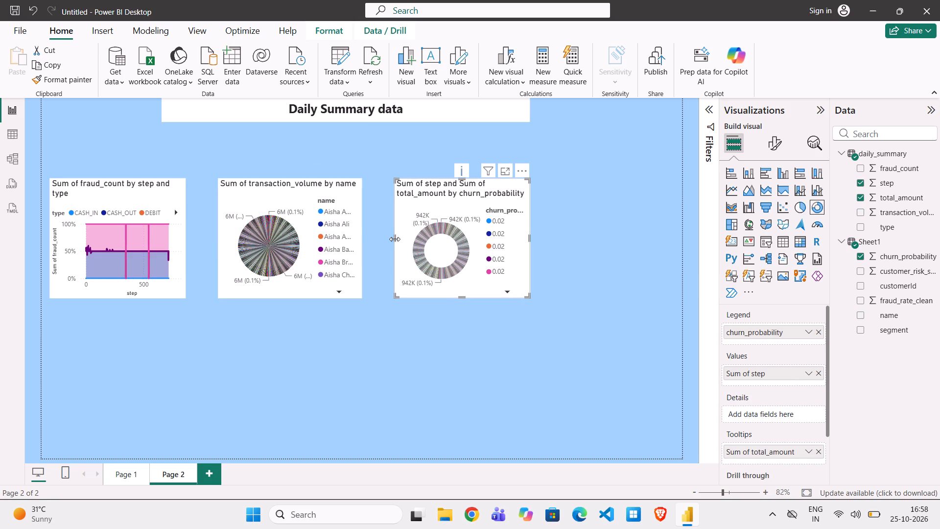
drag(395, 240, 389, 242)
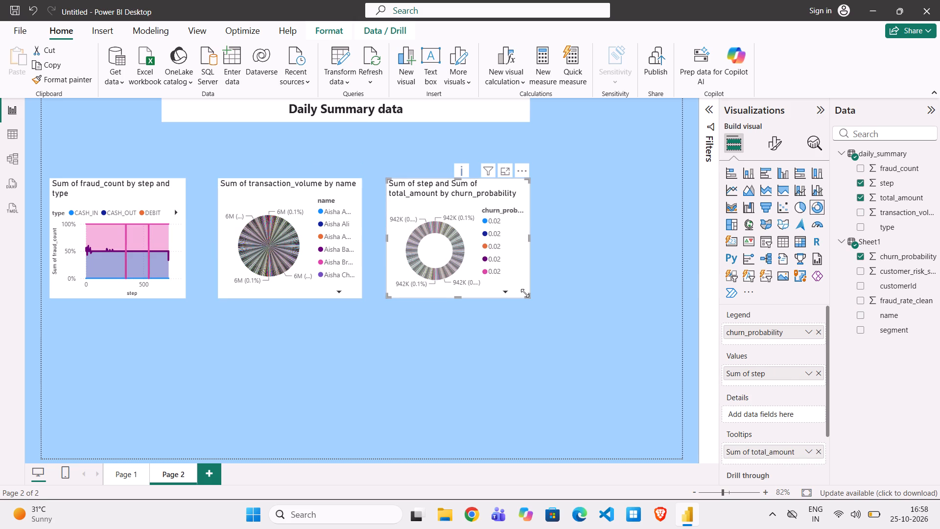
click(601, 335)
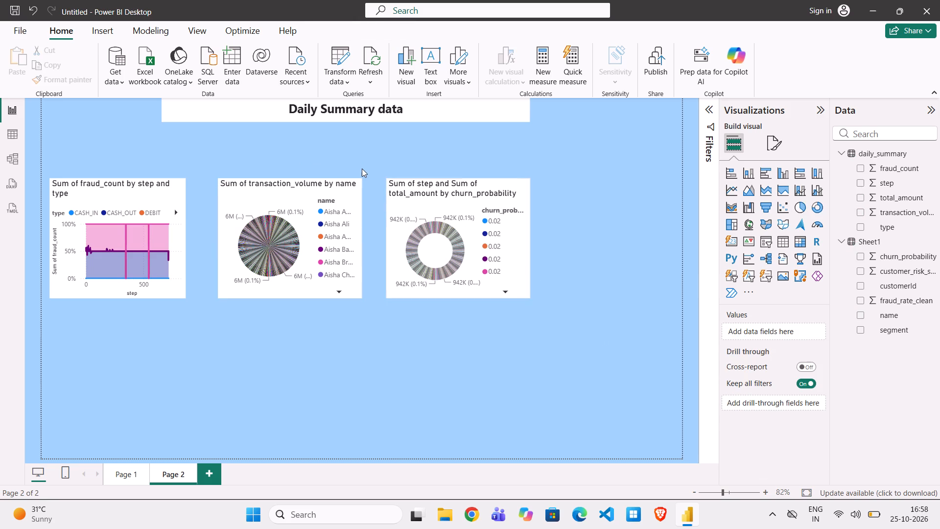
Widen the fraud_count area chart towards the pie chart, leaving a narrow gap between them.
click(154, 193)
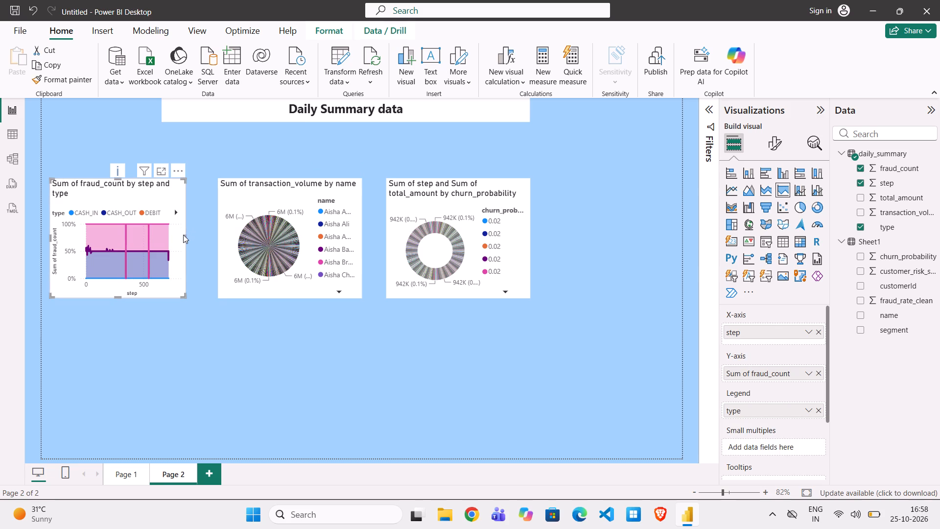
drag(185, 237, 197, 232)
drag(197, 232, 202, 234)
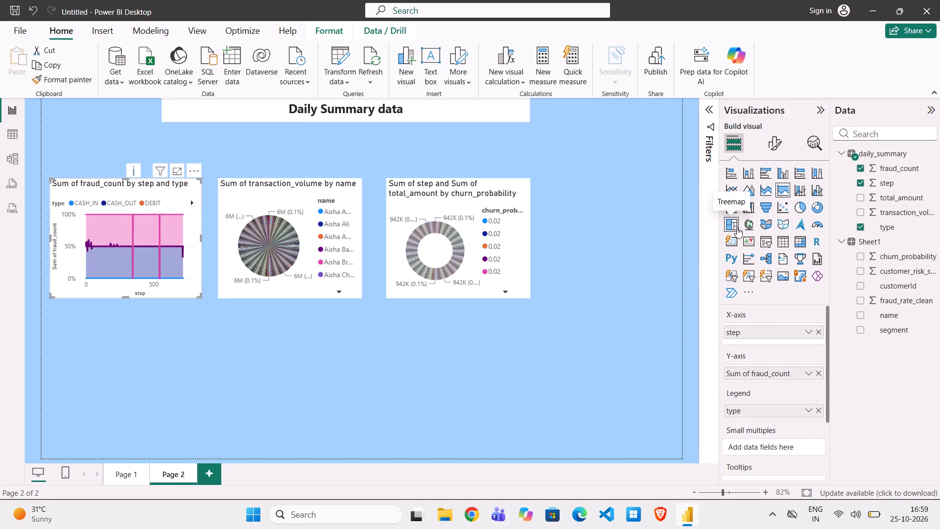
click(614, 238)
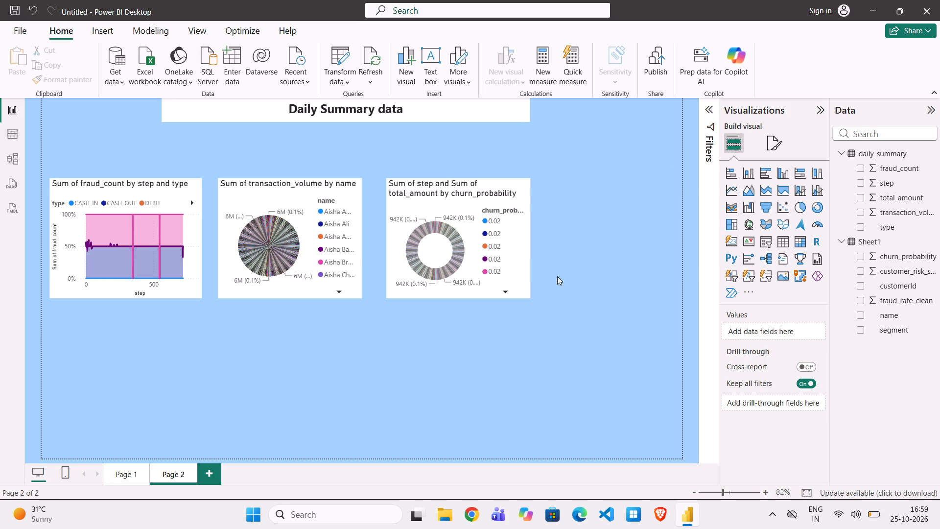
scroll(559, 286, down, 1)
Add a third page to the report.
click(215, 466)
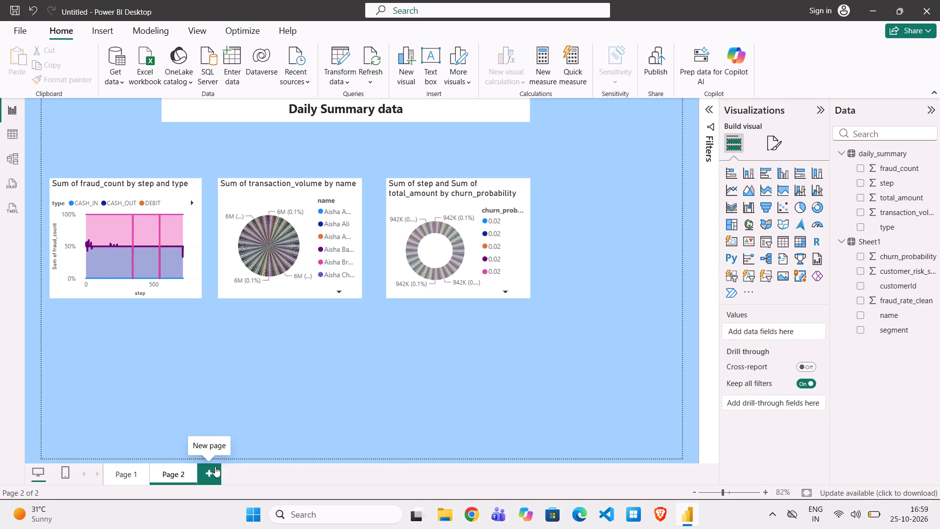
click(303, 284)
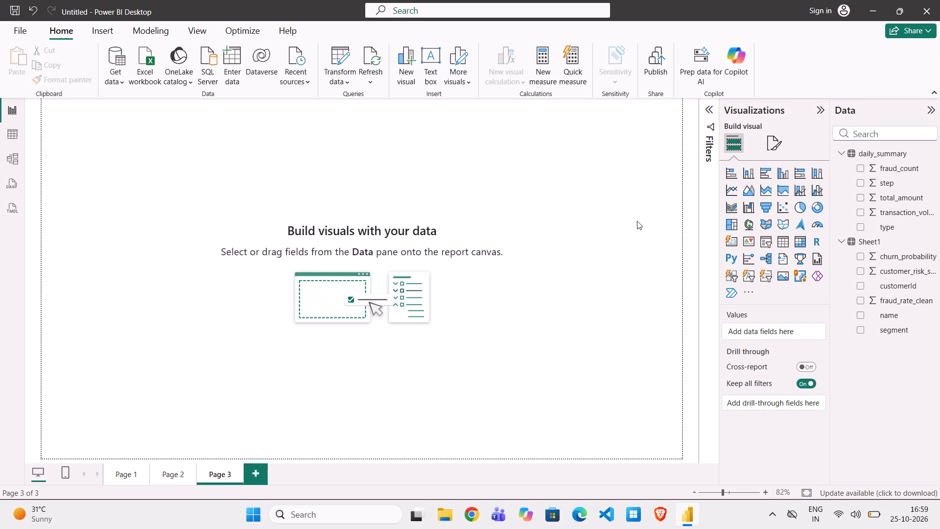
Insert a text box at the top of the blank page and resize it to a banner about 1040 wide and 112 high.
click(435, 50)
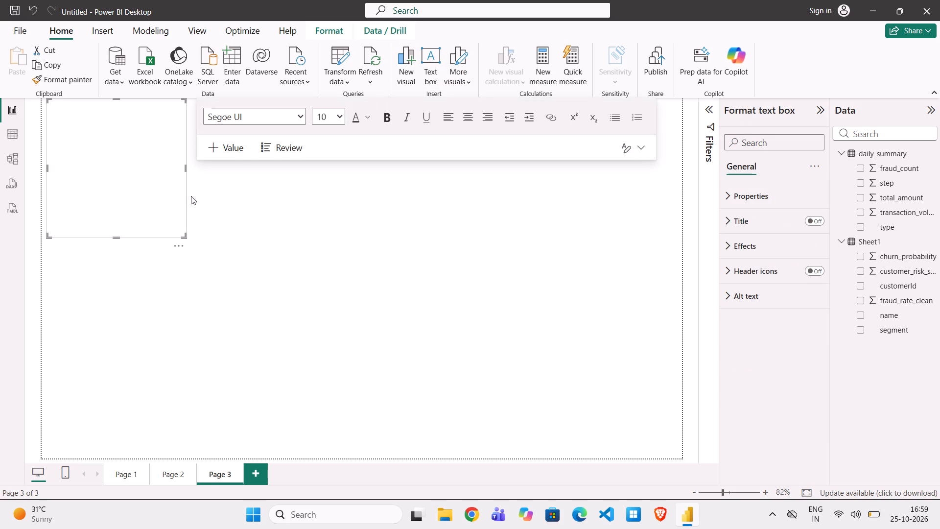
drag(182, 236, 522, 143)
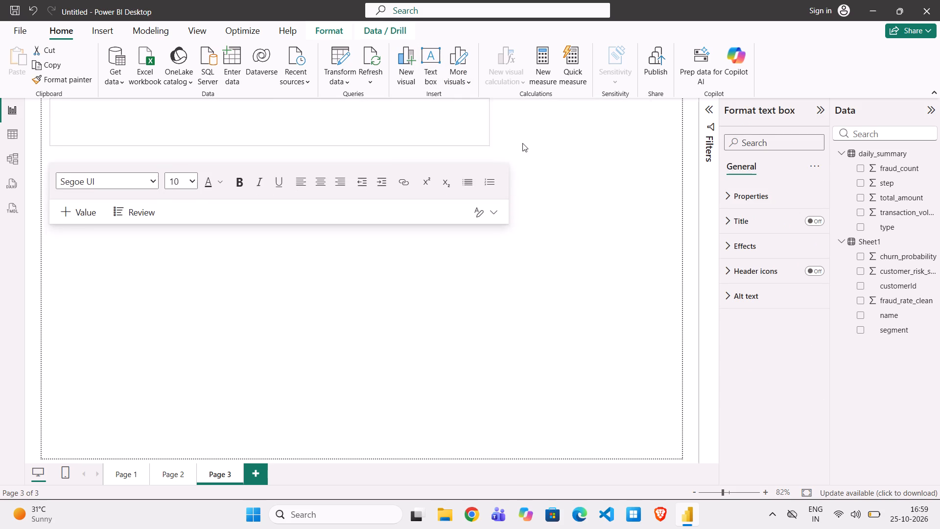
drag(522, 143, 568, 155)
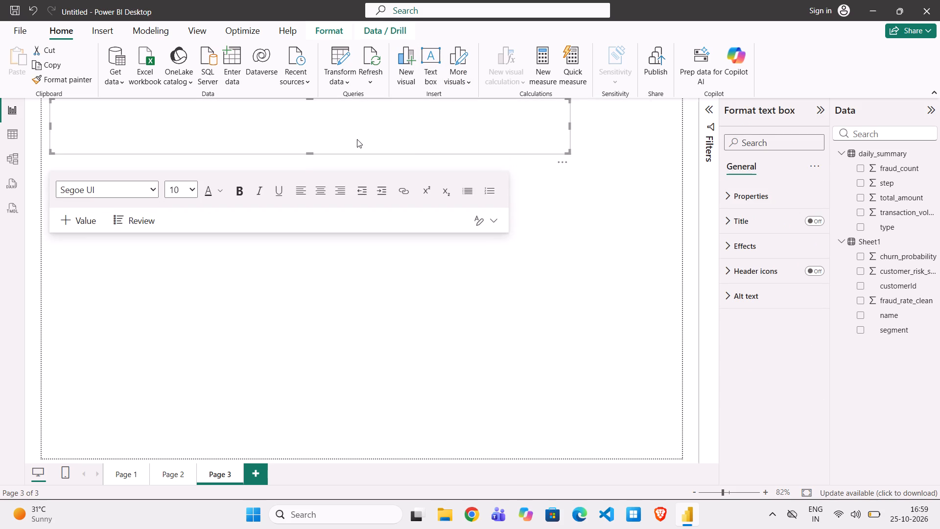
Enter the title "Daily summary vs churn probabilty" in the text box.
click(357, 139)
text(Daily summary vs)
key(space)
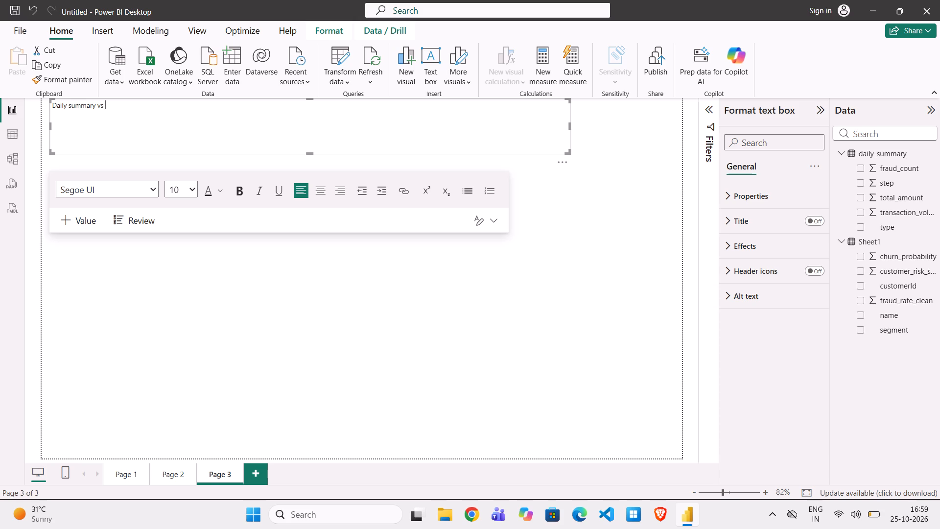
text(churn probab)
text(olity)
key(BackSpace)
key(BackSpace)
key(BackSpace)
key(BackSpace)
key(BackSpace)
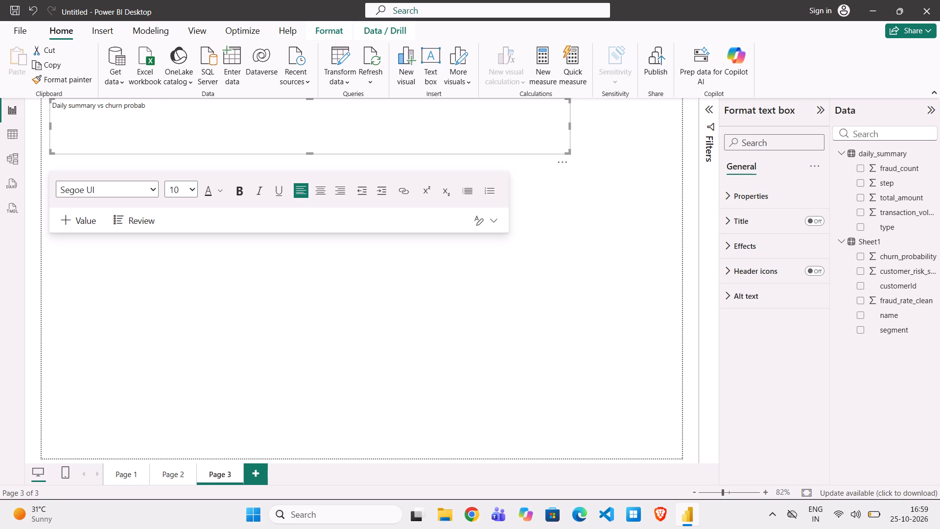
text(ilty)
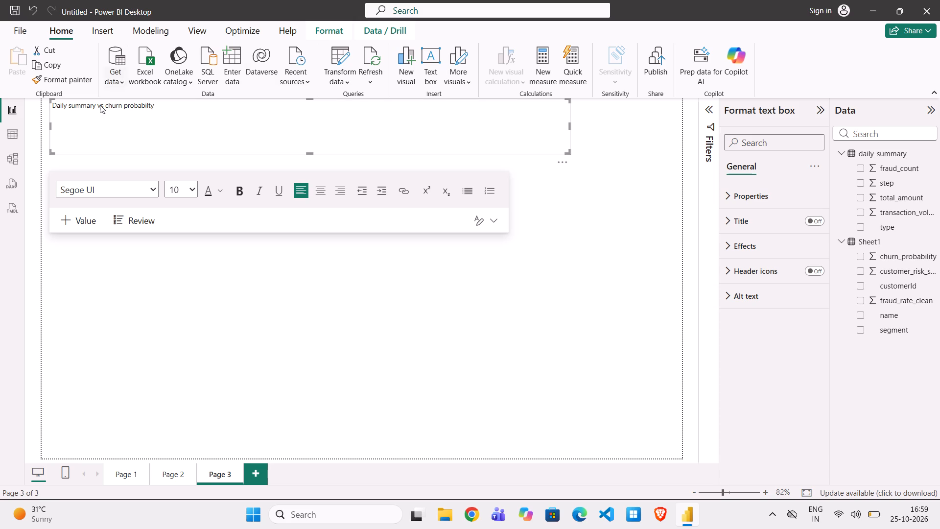
Make the title text bold and centre it in the text box.
drag(165, 108, 47, 97)
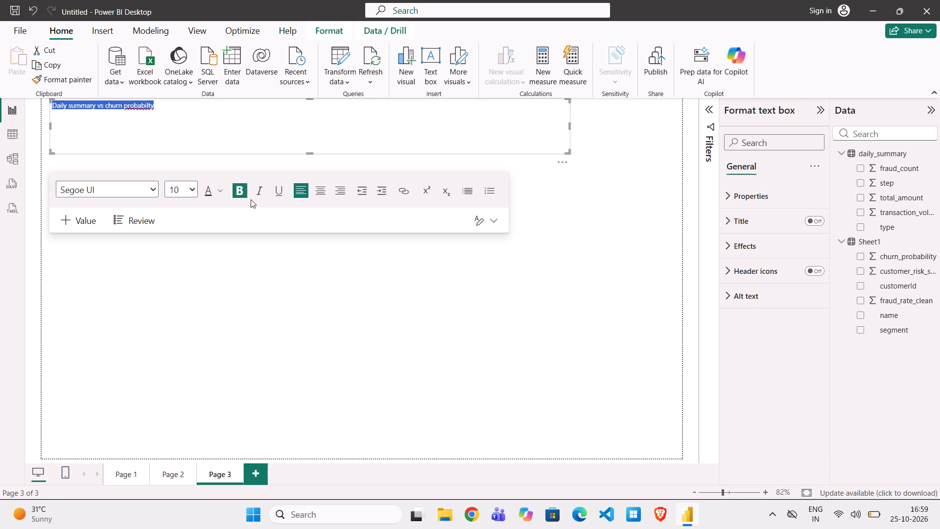
click(240, 194)
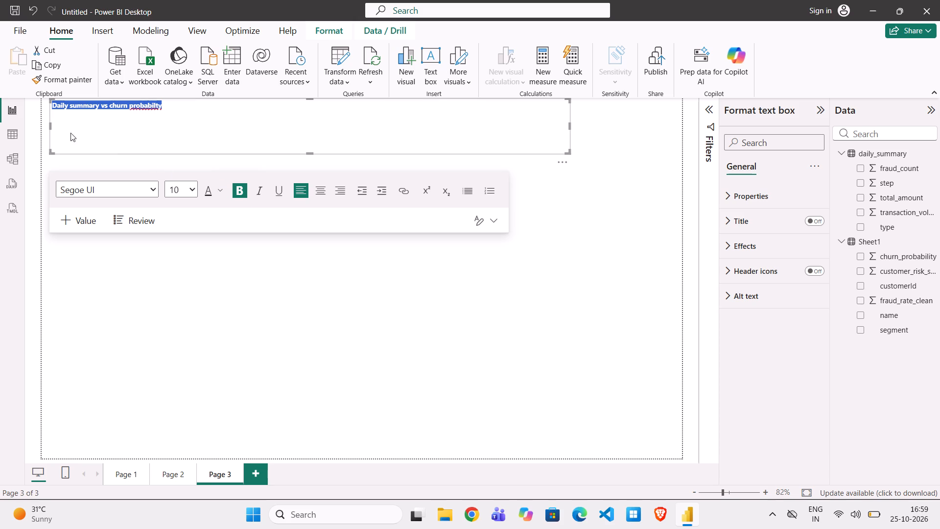
click(235, 155)
click(175, 111)
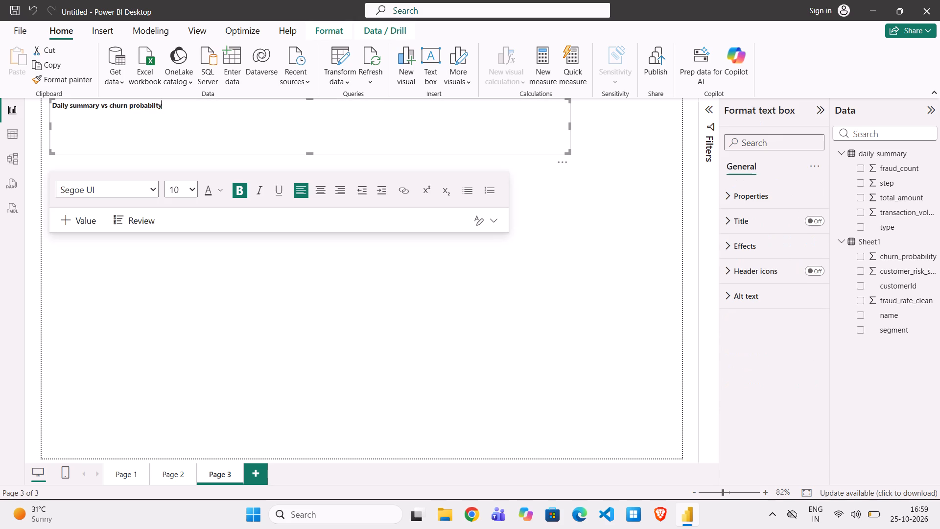
drag(166, 102, 49, 97)
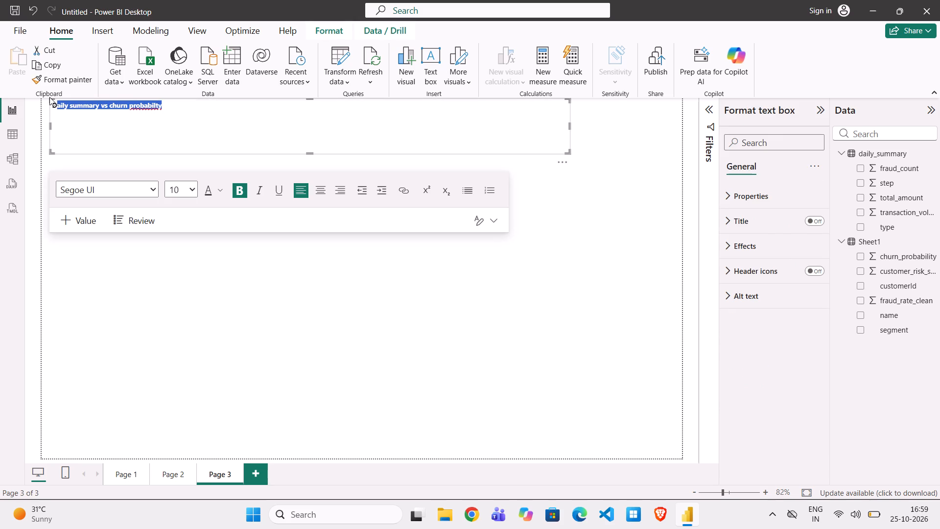
key(Right)
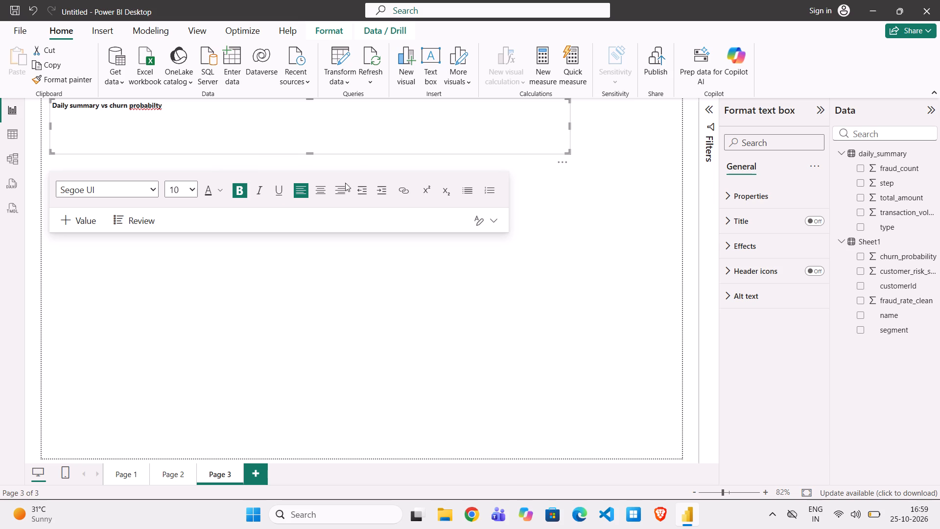
click(343, 185)
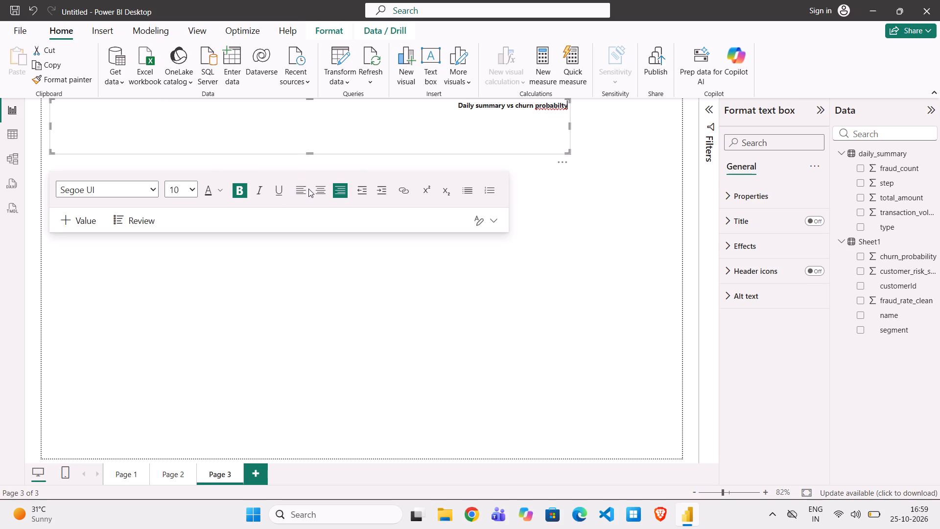
click(316, 183)
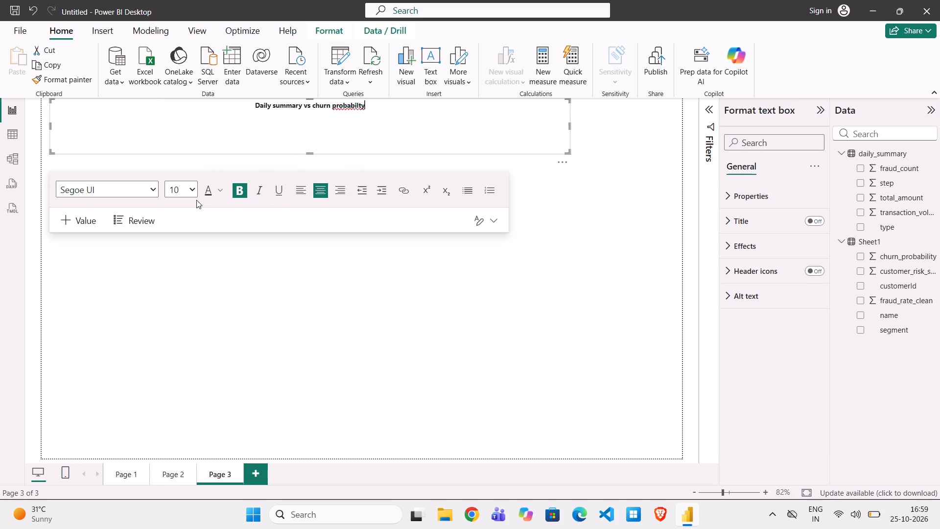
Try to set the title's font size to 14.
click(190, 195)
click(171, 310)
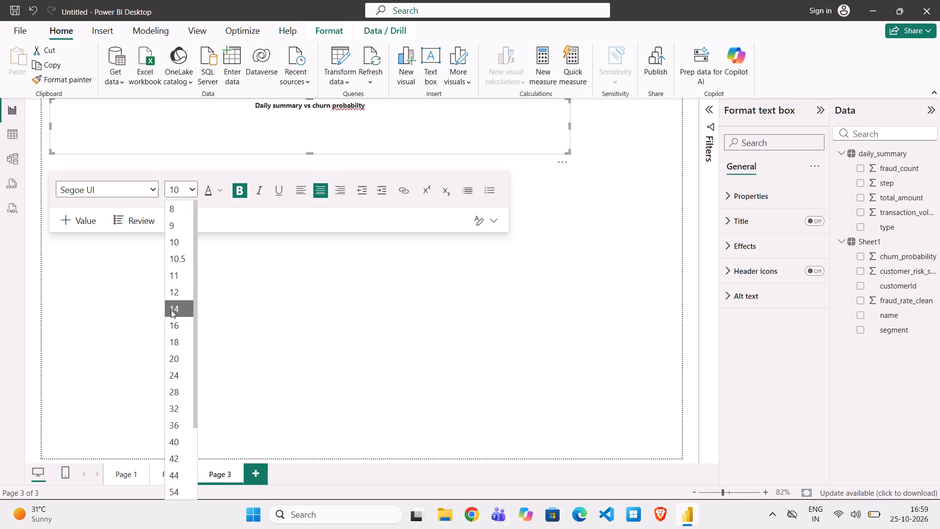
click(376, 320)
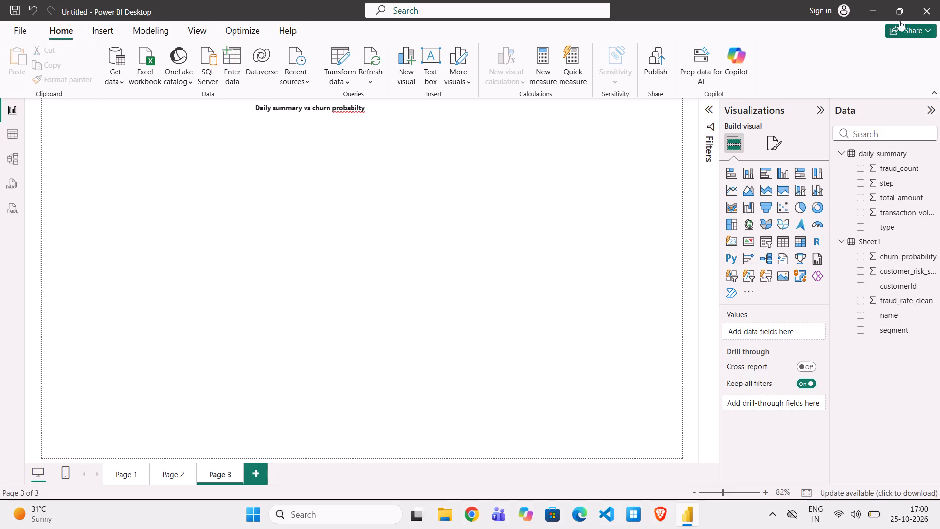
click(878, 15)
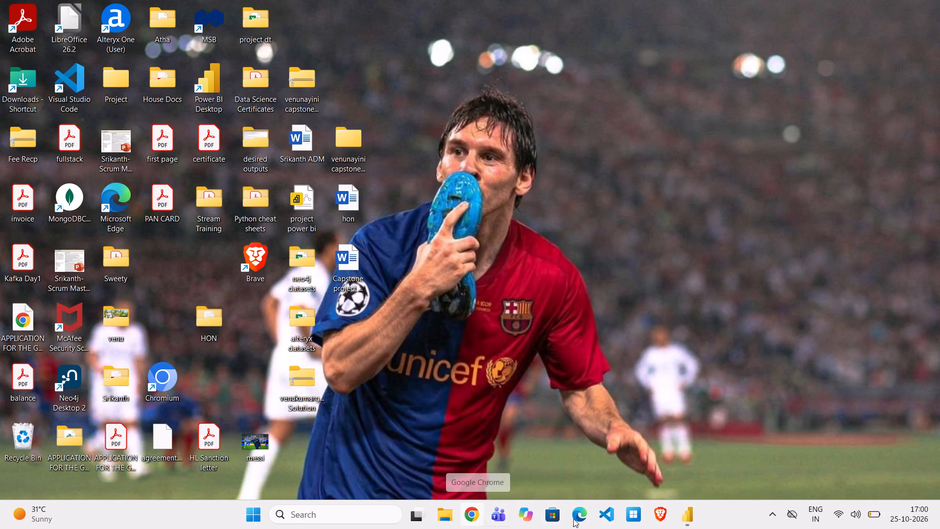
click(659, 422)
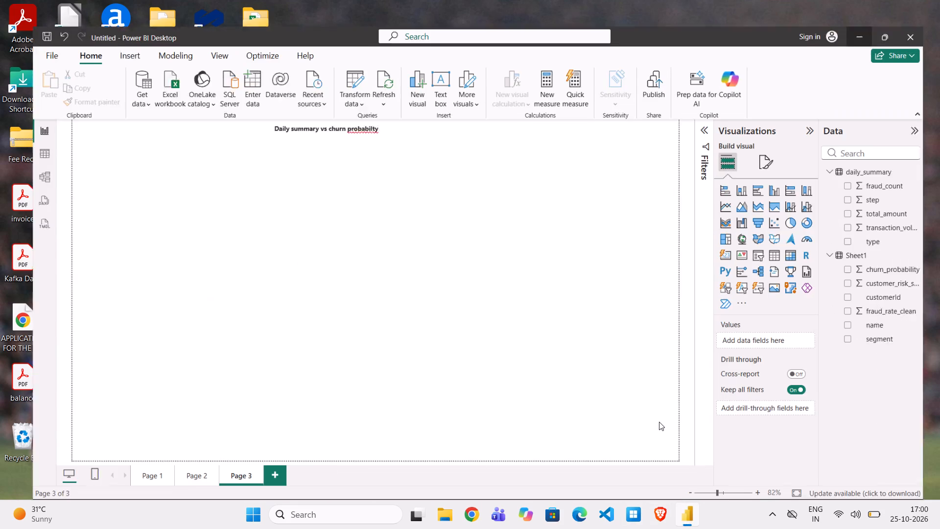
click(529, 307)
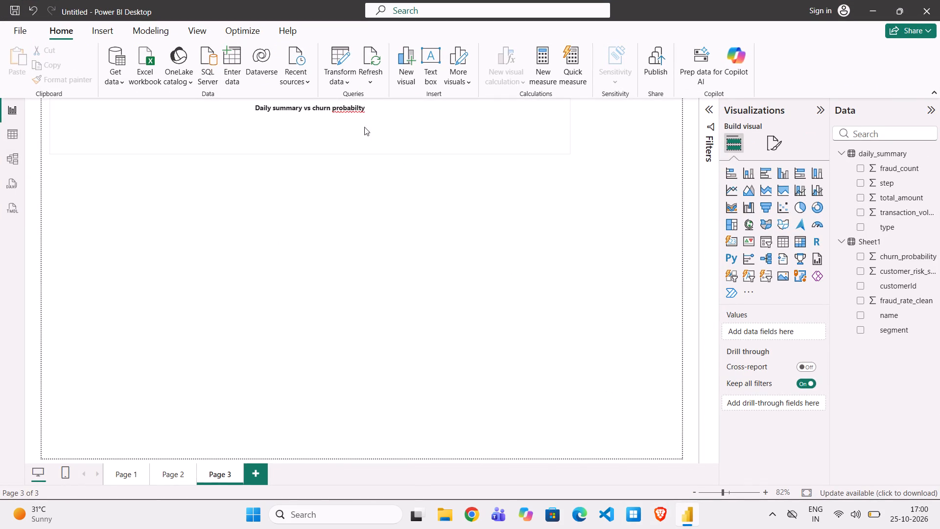
Set the font size of the whole "Daily summary vs churn probabilty" title to 20.
click(357, 106)
right_drag(366, 107, 224, 143)
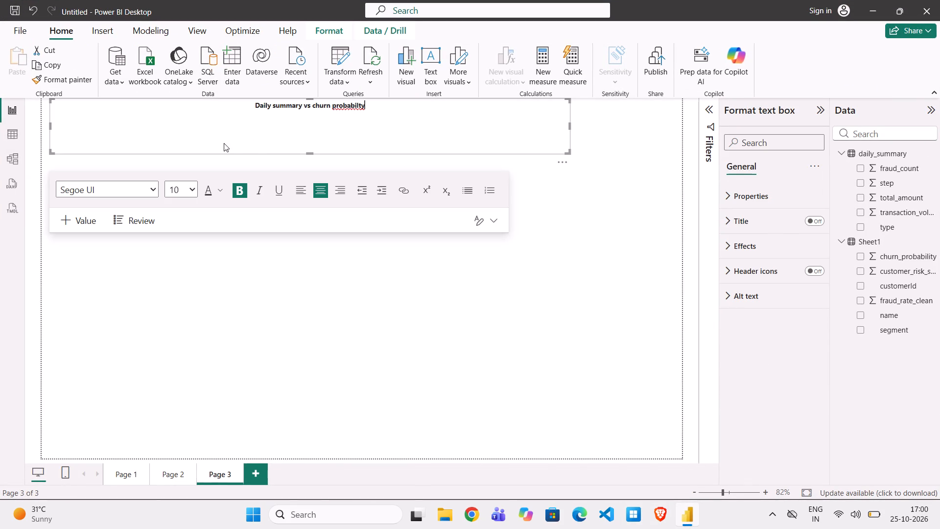
right_drag(224, 143, 244, 94)
click(357, 116)
drag(373, 107, 248, 115)
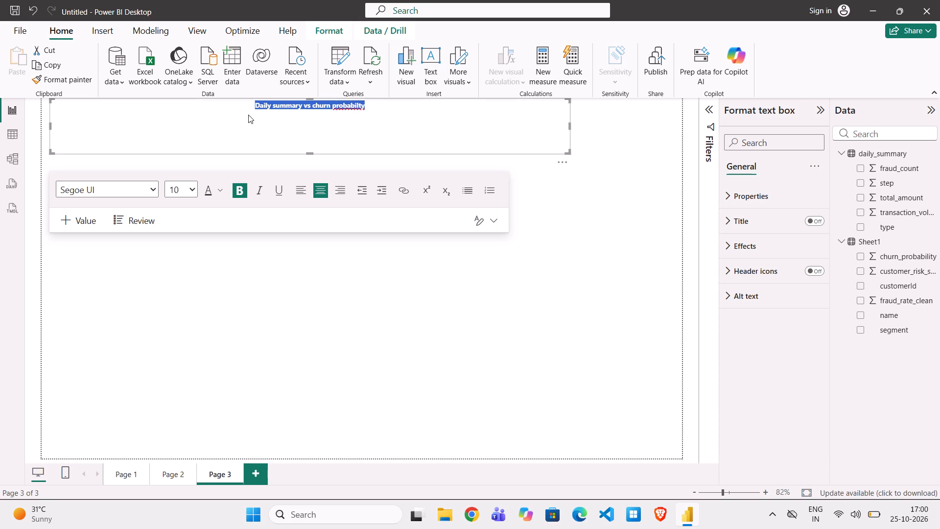
drag(248, 115, 247, 115)
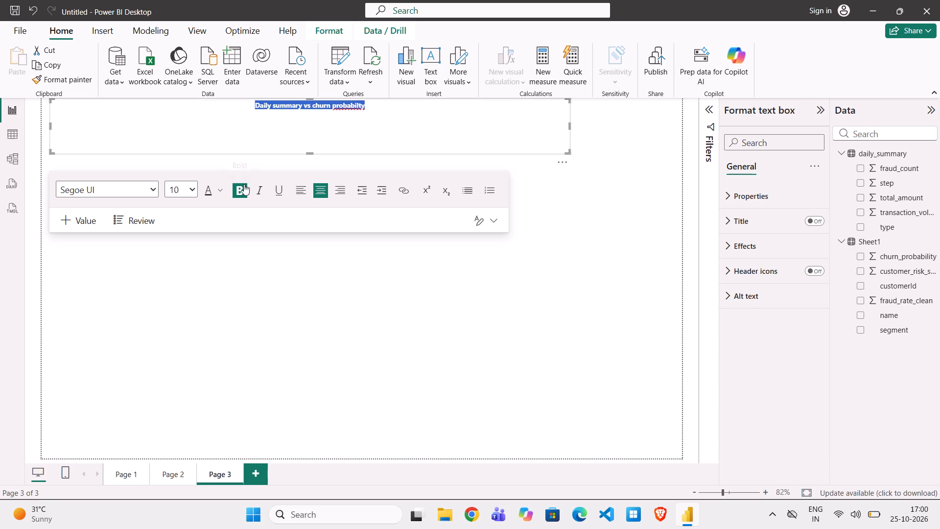
click(188, 193)
click(190, 340)
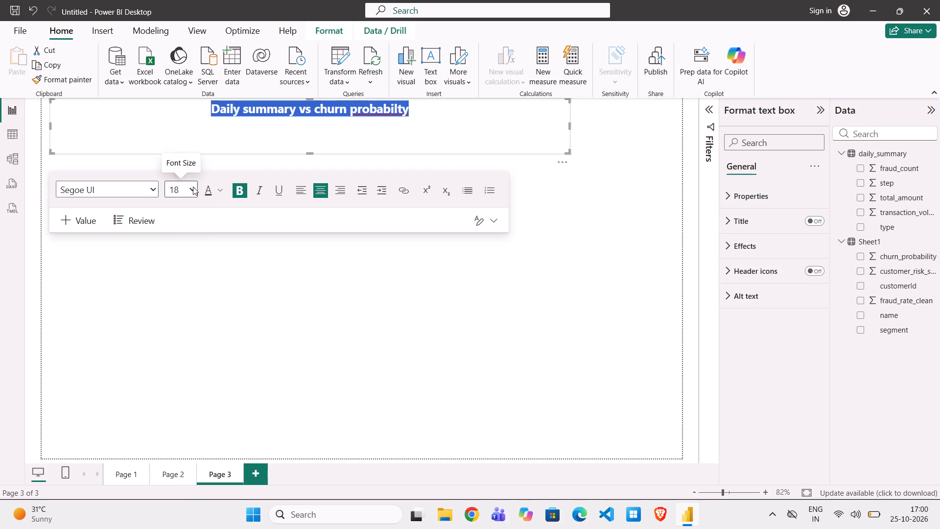
click(190, 188)
click(179, 353)
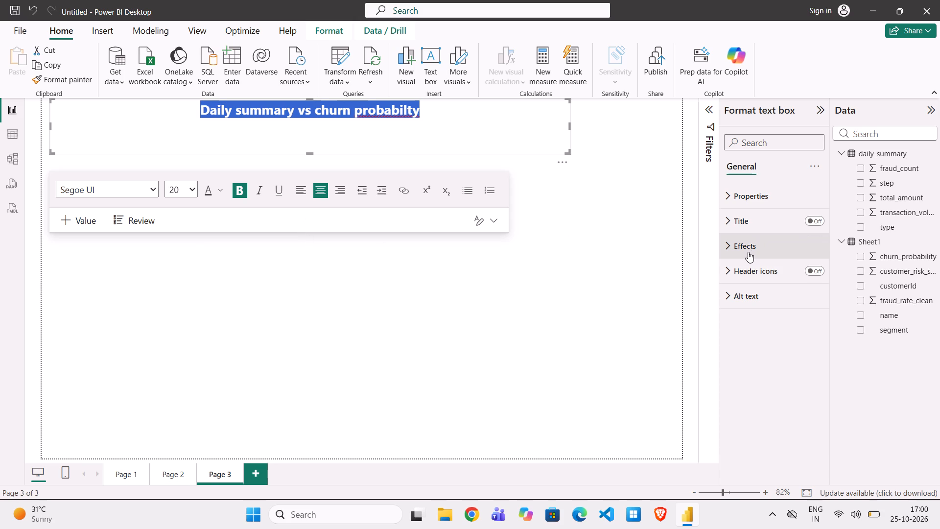
Set the title text box's background colour to light blue.
click(735, 223)
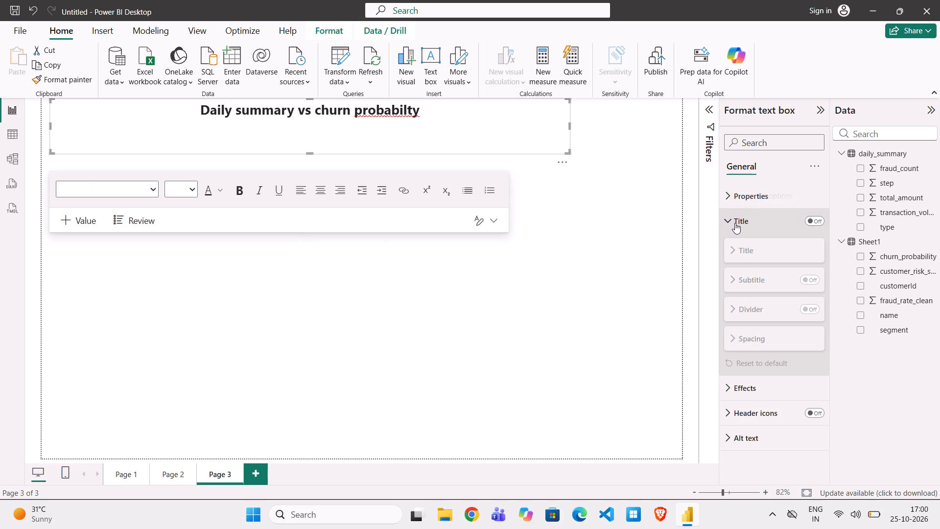
click(726, 197)
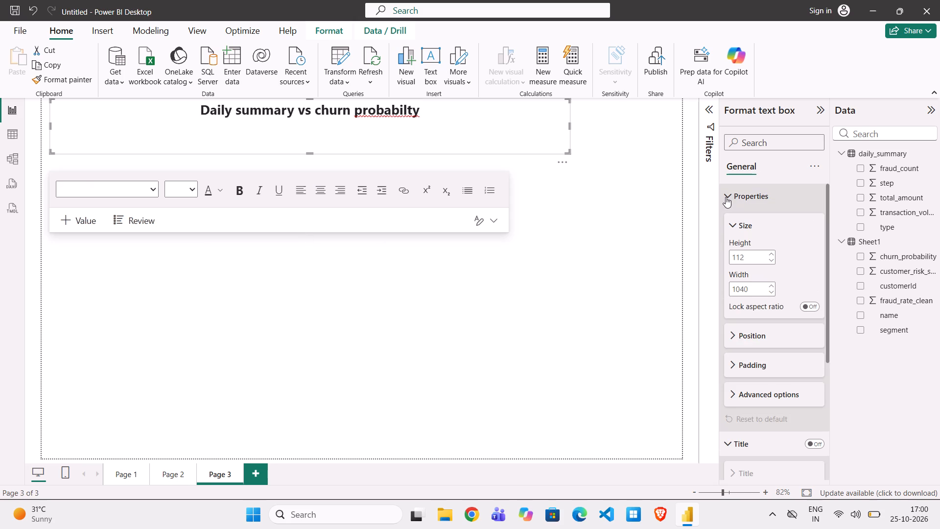
click(726, 197)
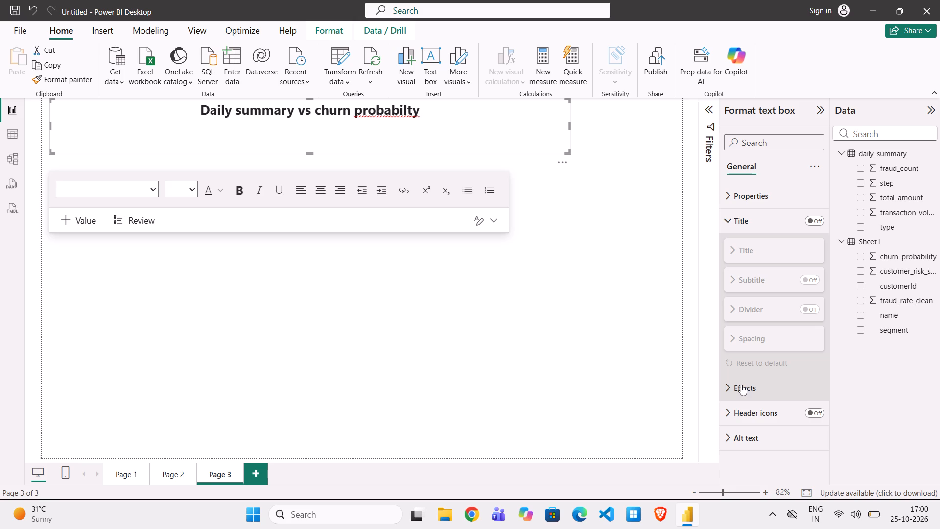
click(741, 385)
scroll(611, 348, down, 1)
scroll(774, 442, down, 2)
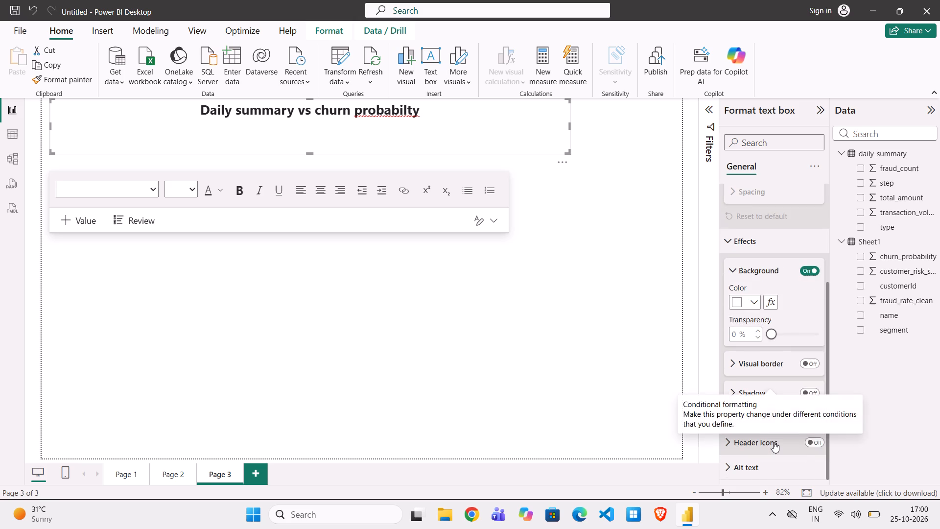
scroll(774, 442, down, 1)
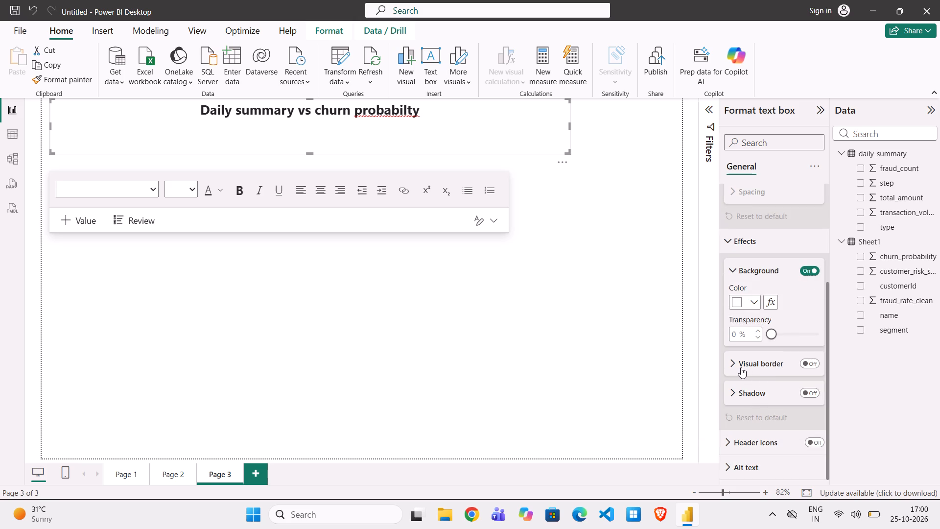
click(755, 304)
click(749, 221)
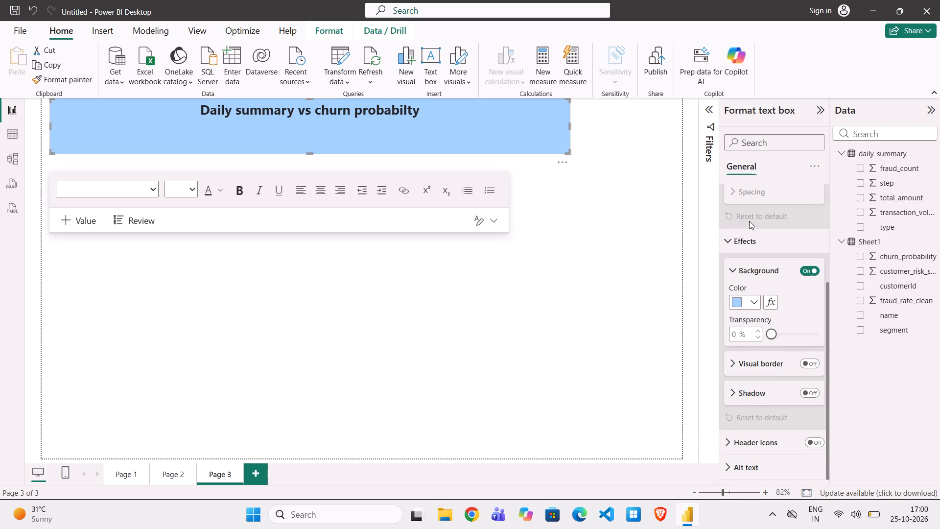
Set the wallpaper colour of Page 3 to the same light blue as the title banner.
click(596, 322)
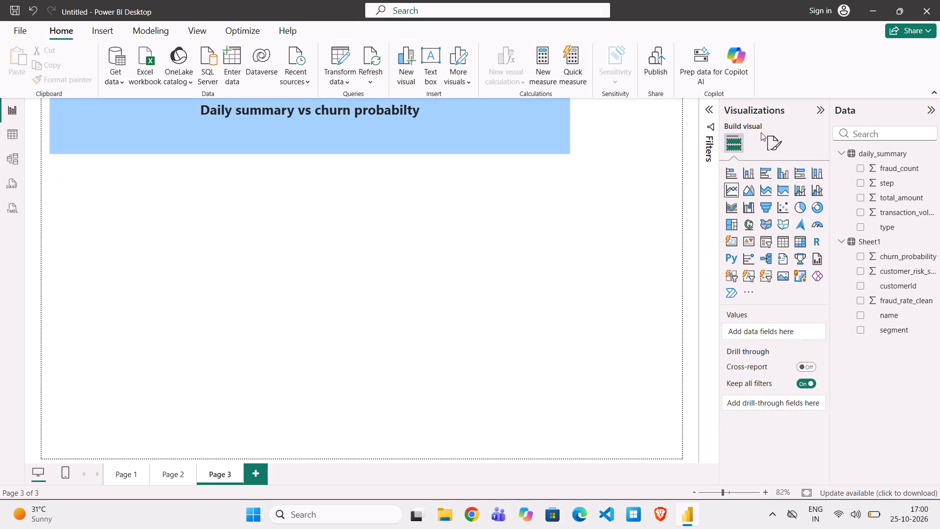
click(782, 134)
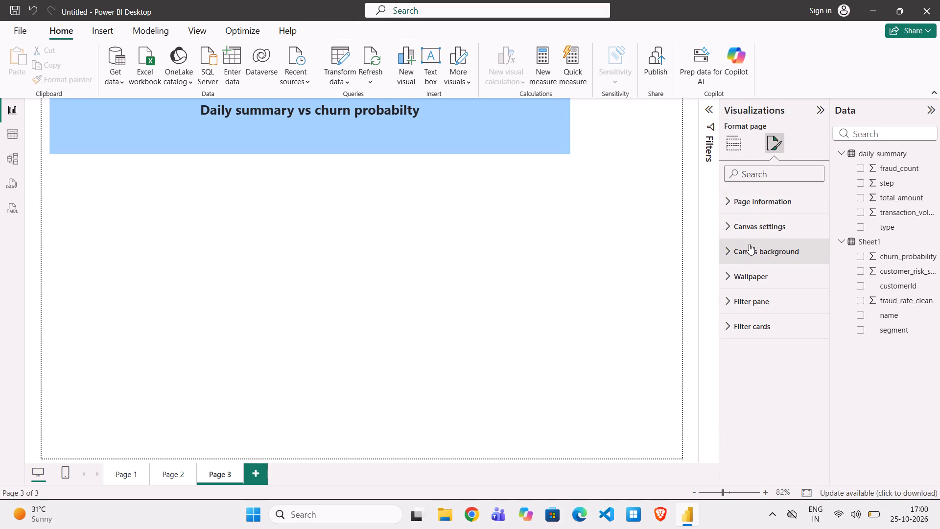
click(749, 244)
scroll(741, 358, down, 1)
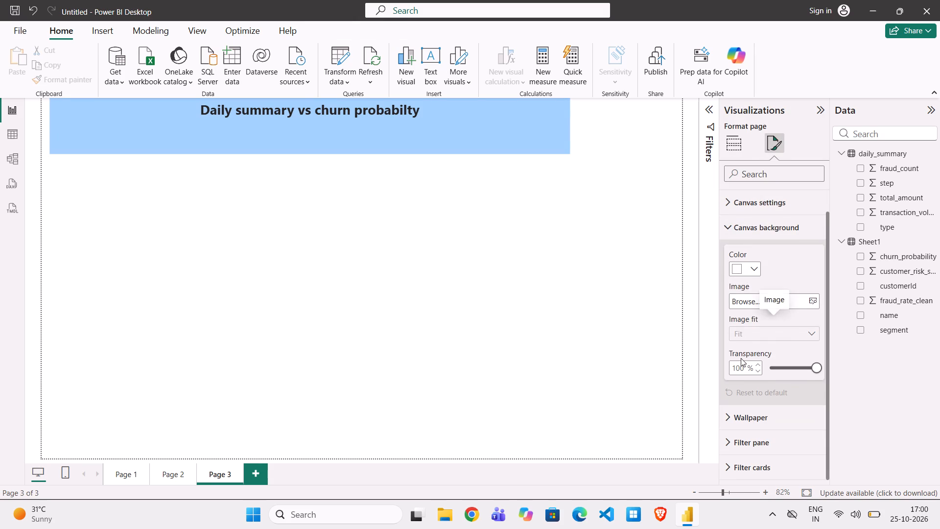
click(737, 424)
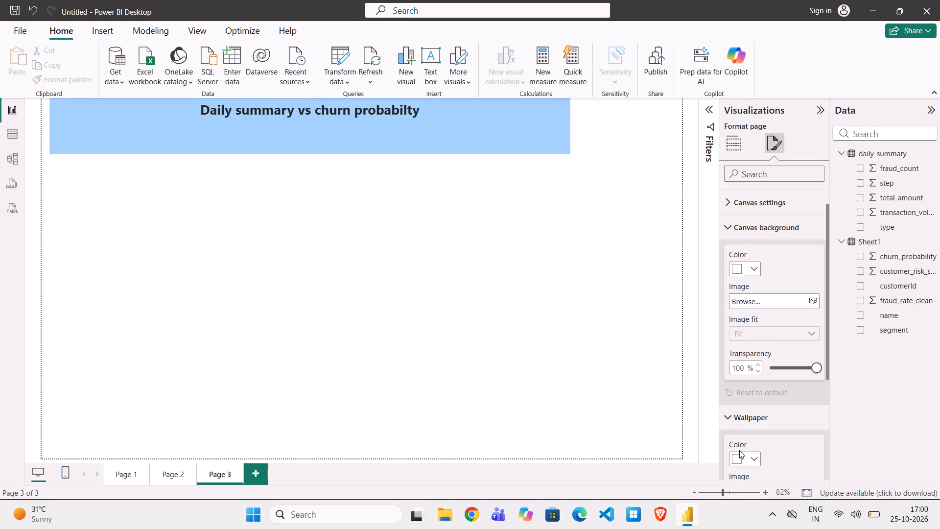
click(747, 456)
click(746, 383)
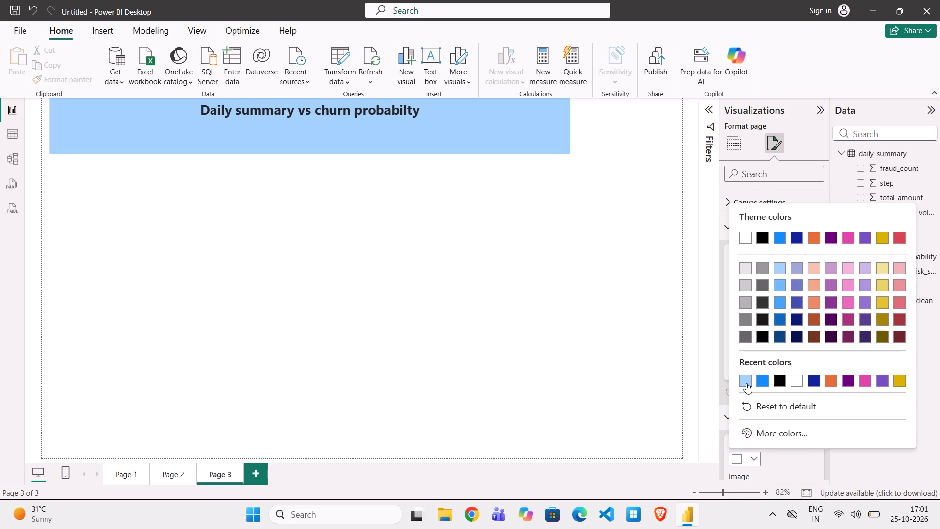
click(549, 317)
scroll(549, 317, up, 2)
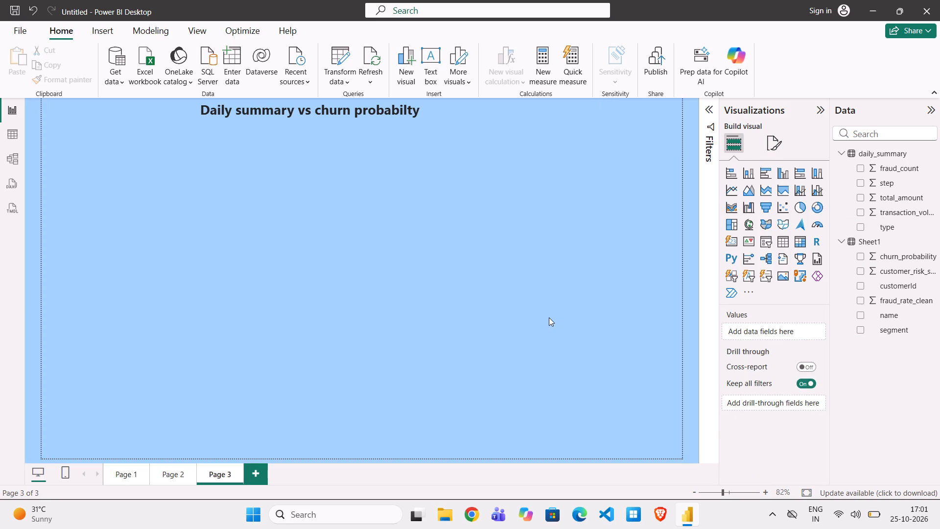
scroll(549, 317, up, 1)
Check the layout of Page 2 for comparison and return to Page 3.
click(170, 467)
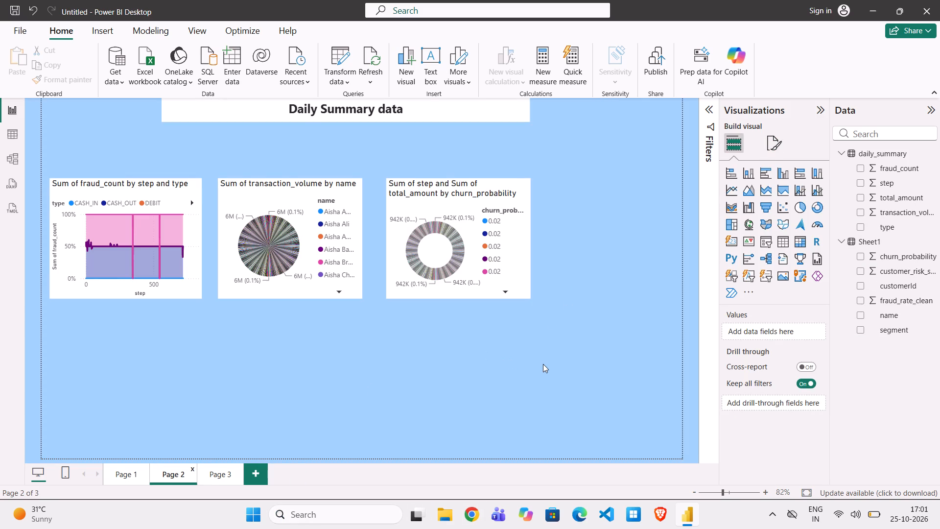
click(223, 472)
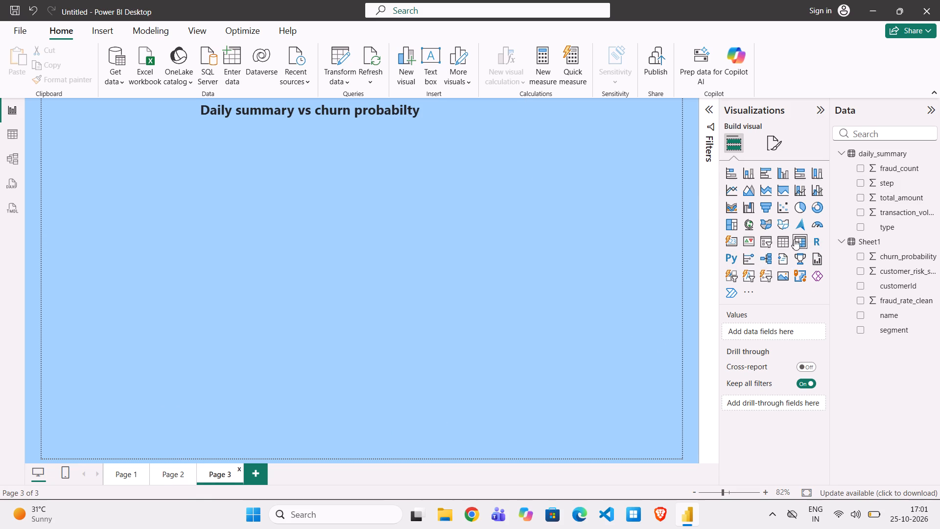
Insert a table visual on Page 3 and change it to a stacked area chart.
click(781, 239)
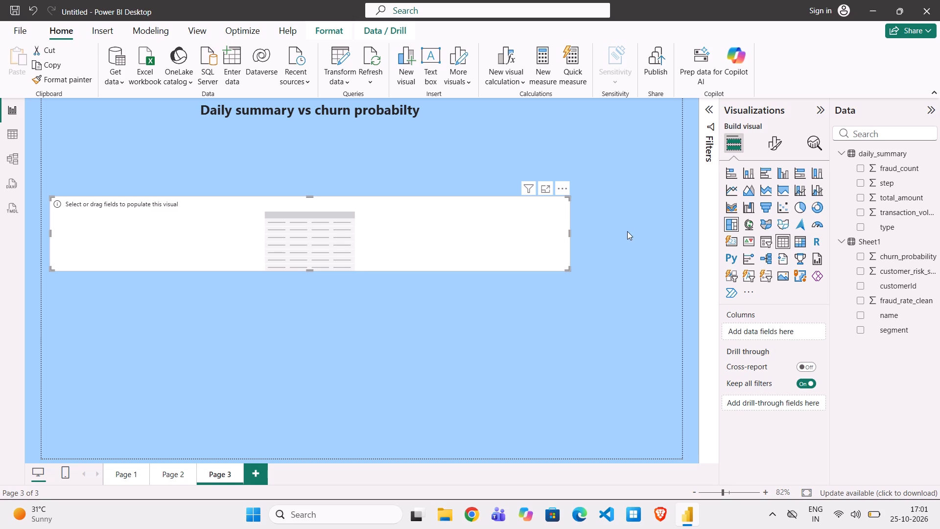
click(805, 208)
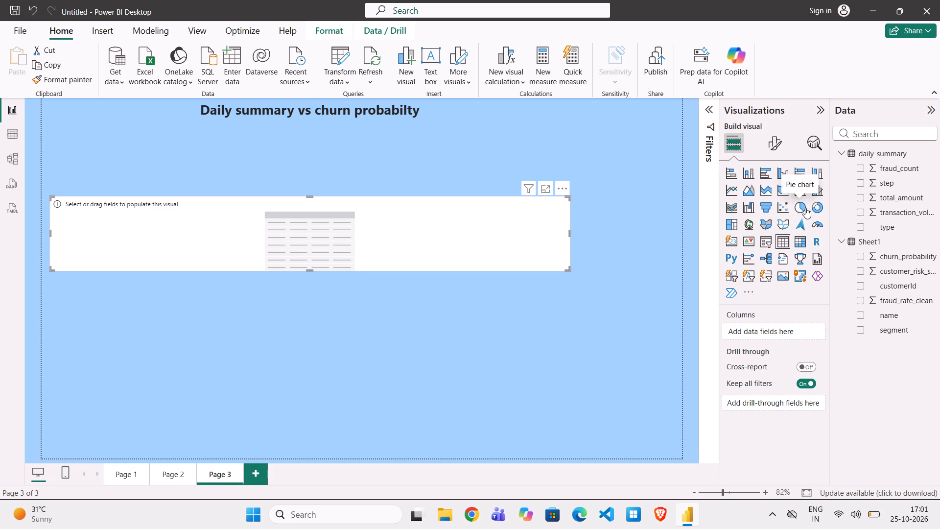
click(767, 192)
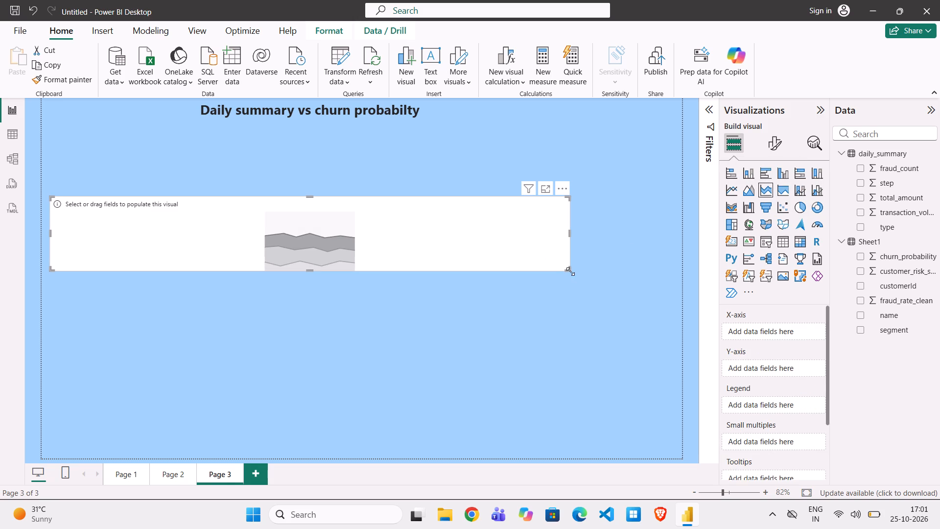
Shrink the empty stacked area chart to a compact, nearly square size and move it to below the middle of the title.
drag(569, 270, 211, 324)
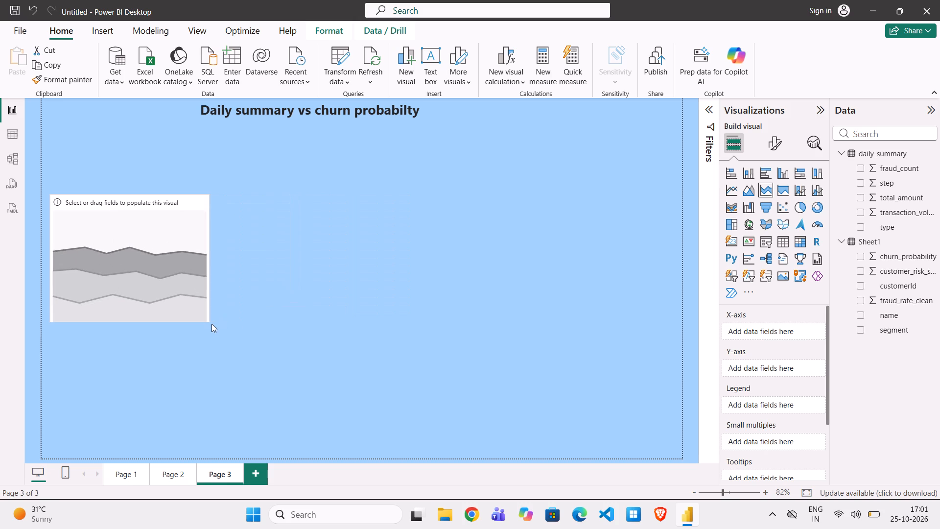
drag(211, 324, 198, 316)
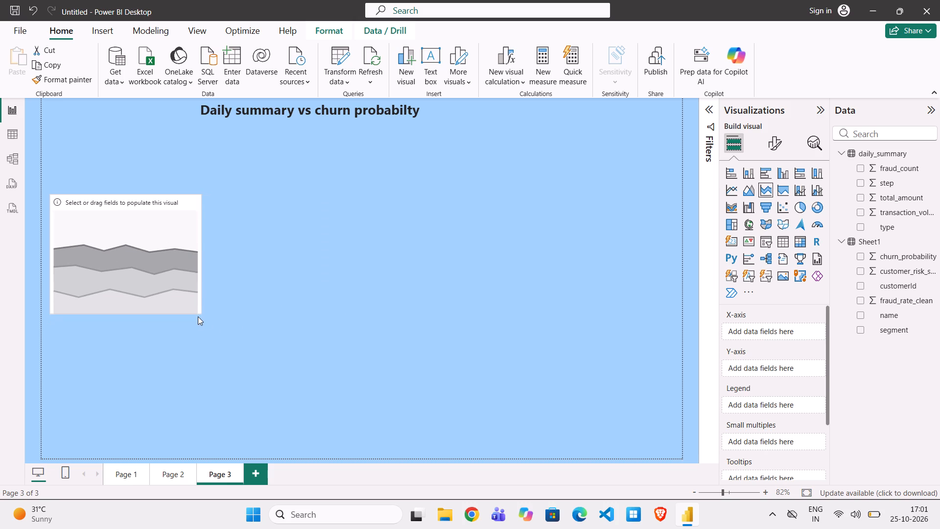
drag(198, 316, 184, 312)
drag(135, 233, 340, 214)
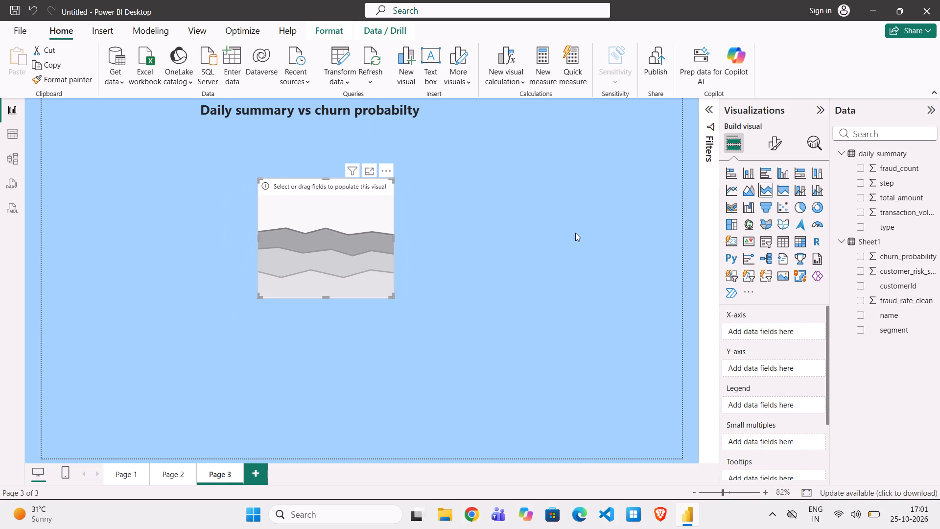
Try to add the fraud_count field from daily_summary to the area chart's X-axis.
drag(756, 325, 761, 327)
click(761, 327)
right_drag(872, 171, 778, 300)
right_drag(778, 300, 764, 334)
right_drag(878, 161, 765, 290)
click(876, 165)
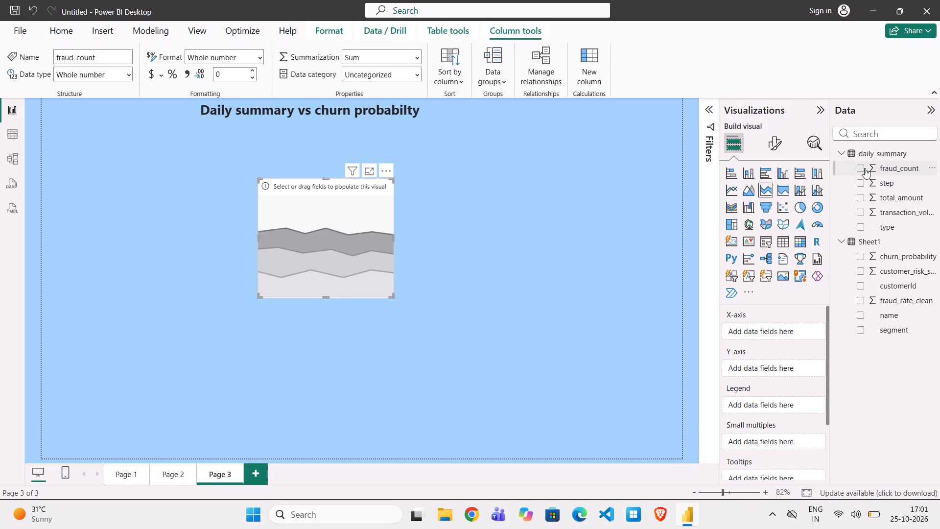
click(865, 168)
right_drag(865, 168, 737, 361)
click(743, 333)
Assign the step field to the area chart's Y-axis and transaction_volume to its X-axis.
drag(893, 190, 765, 343)
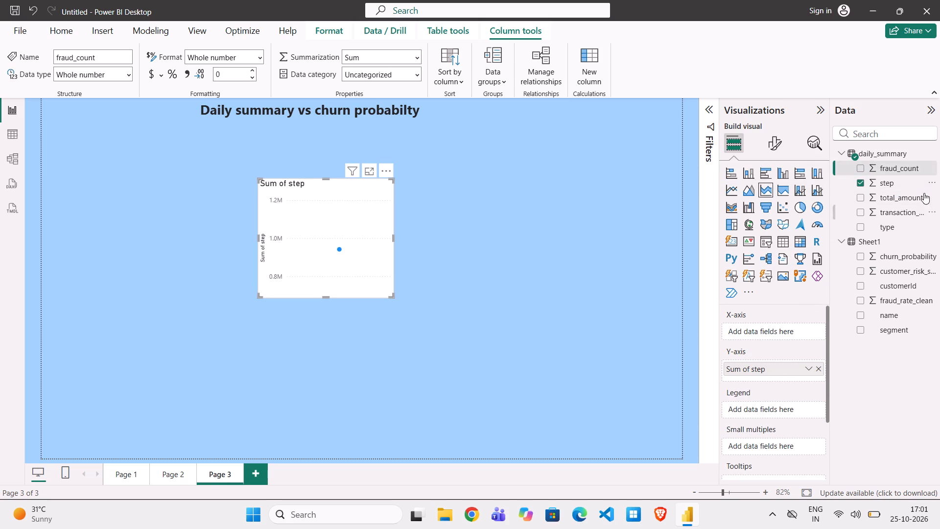
drag(900, 214, 784, 332)
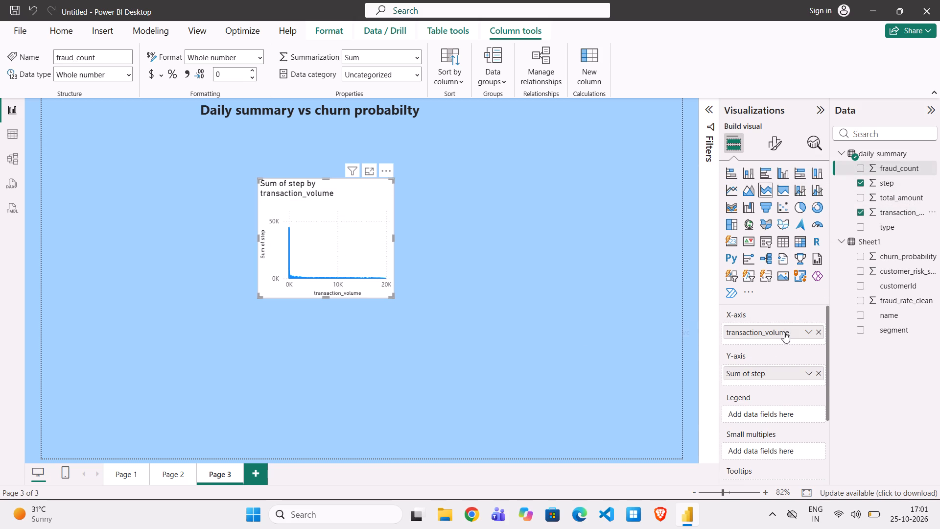
Examine data points along the area chart of step by transaction volume.
scroll(320, 248, down, 3)
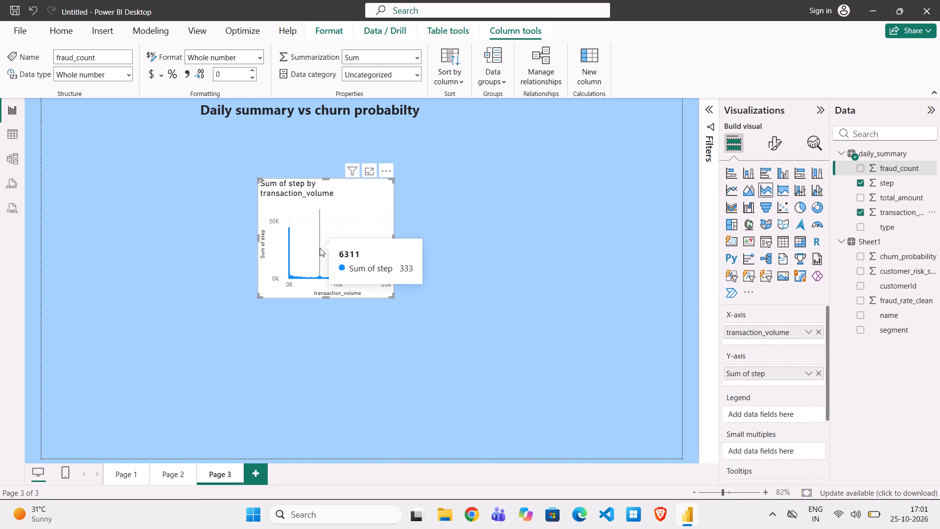
click(312, 268)
click(294, 236)
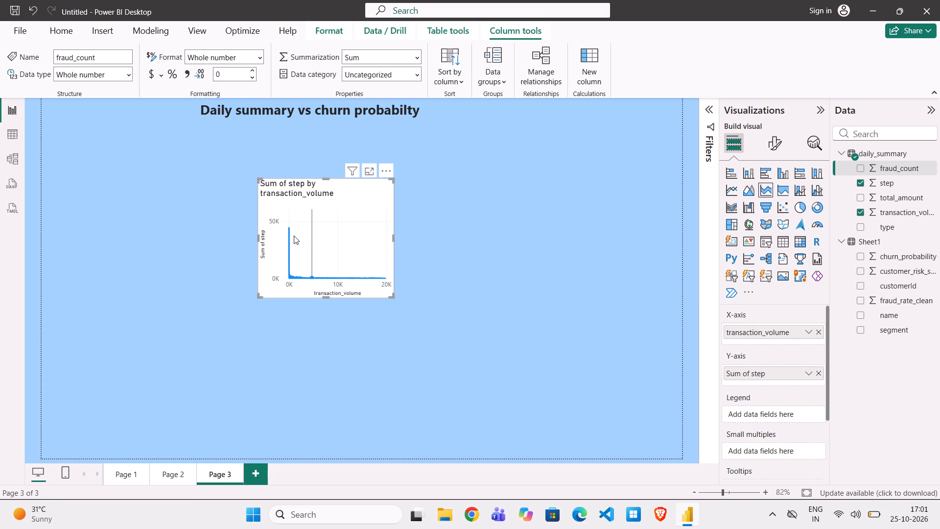
click(288, 236)
scroll(288, 236, down, 2)
scroll(512, 282, down, 1)
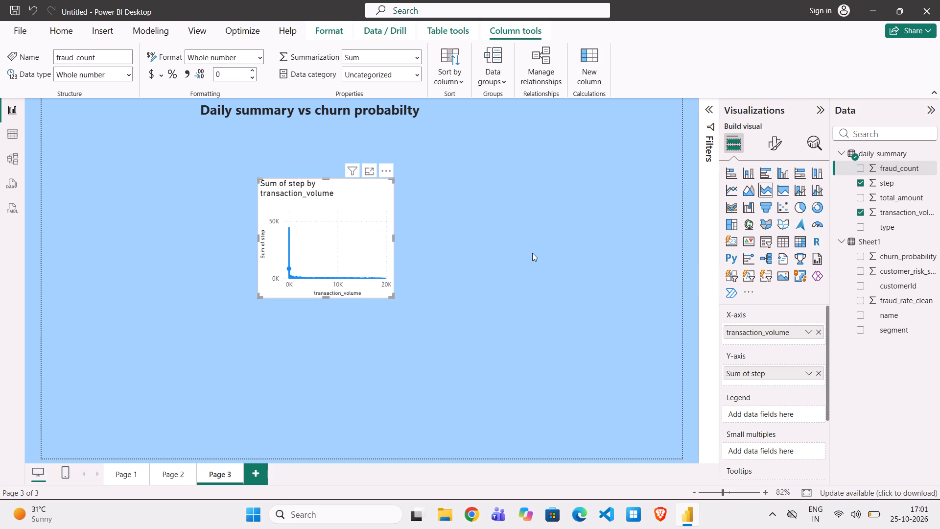
click(349, 241)
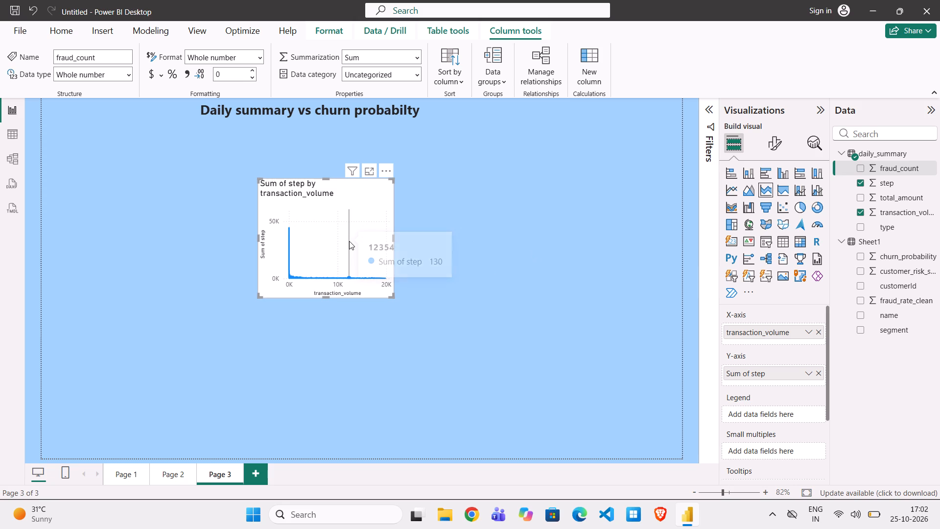
click(324, 245)
click(312, 276)
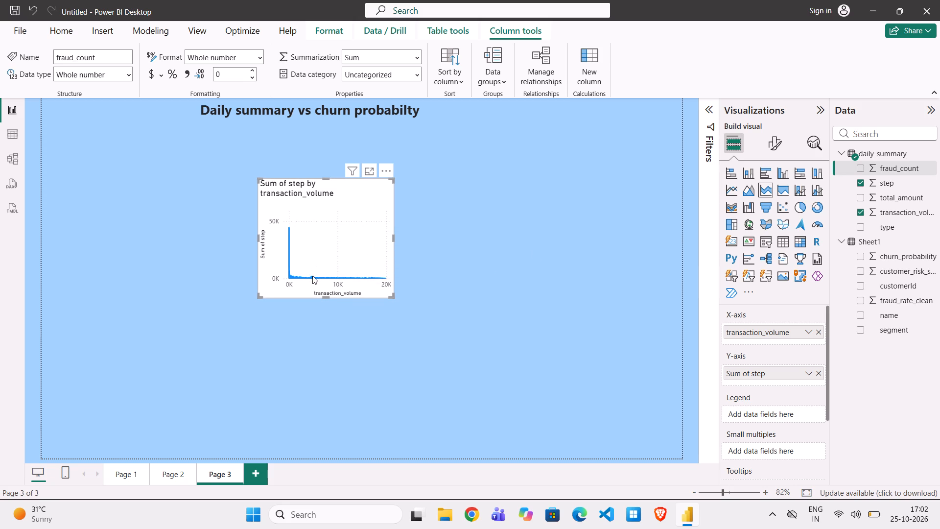
Move the area chart slightly down and across the page and reduce its height.
drag(313, 277, 327, 287)
click(327, 287)
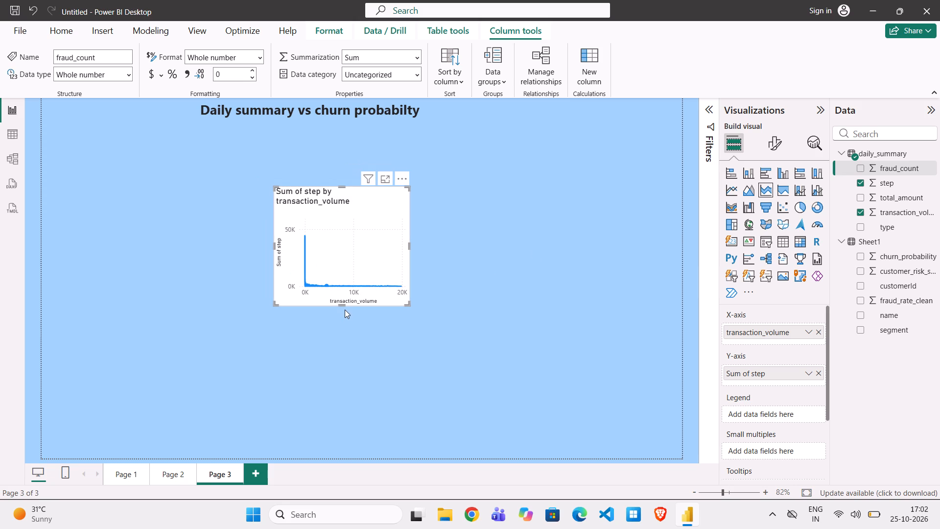
right_drag(345, 306, 332, 282)
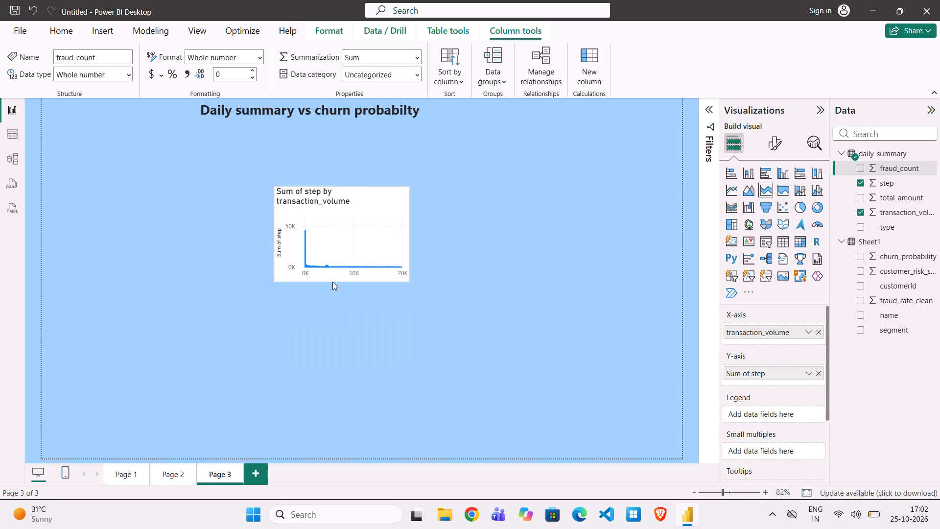
right_drag(332, 282, 329, 289)
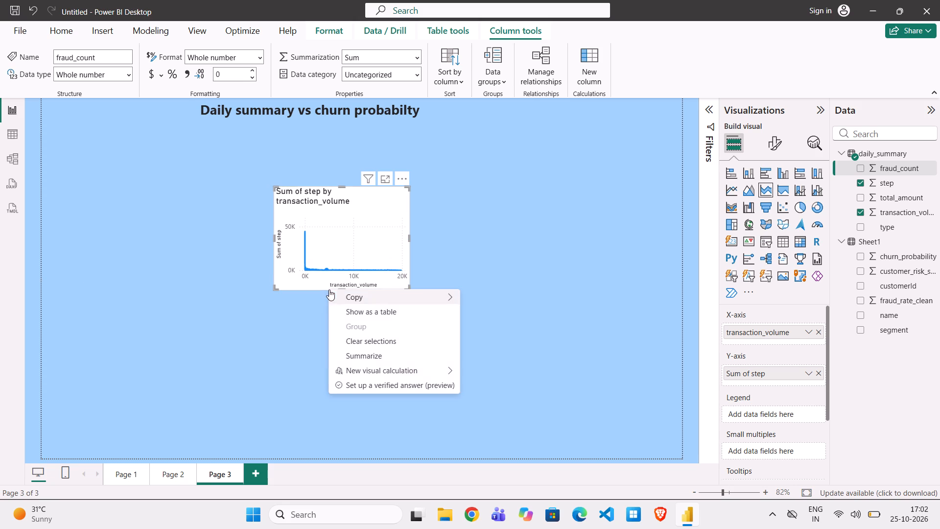
click(338, 236)
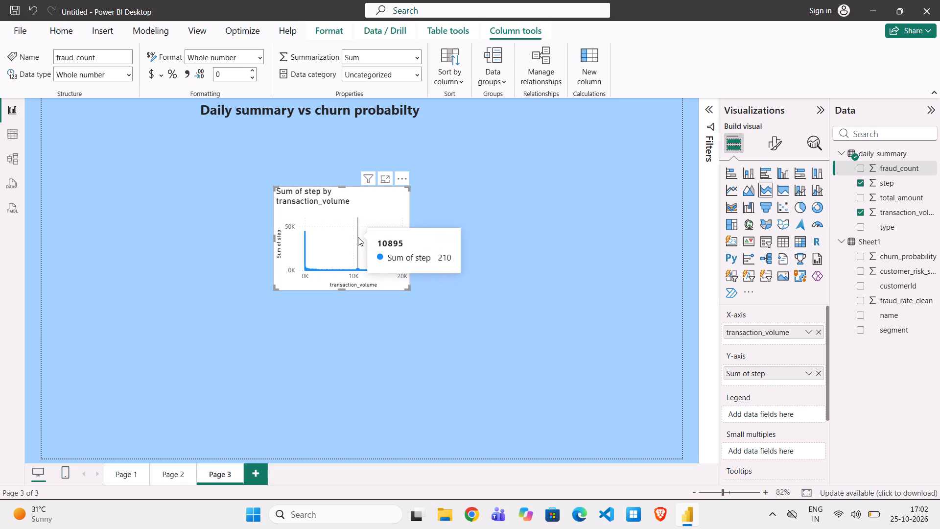
scroll(358, 237, down, 1)
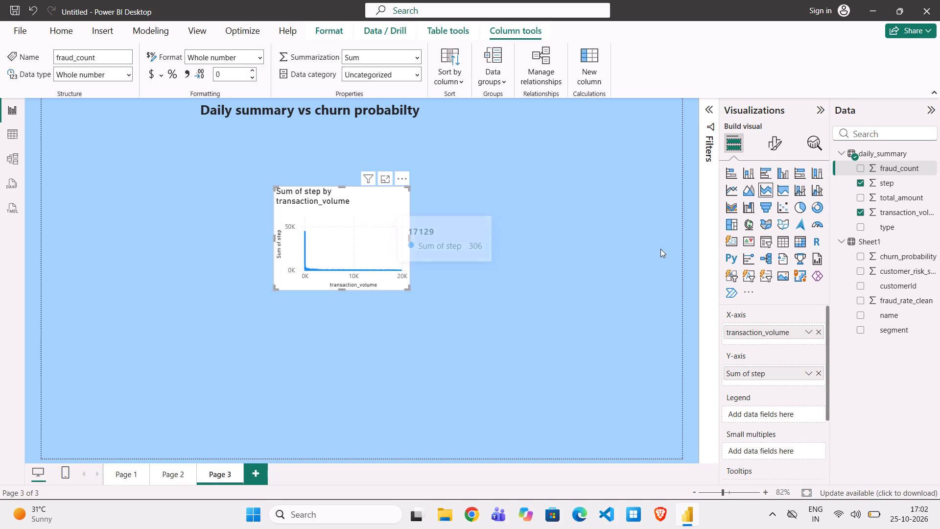
Convert the area chart of step by transaction_volume to a card visual.
click(736, 245)
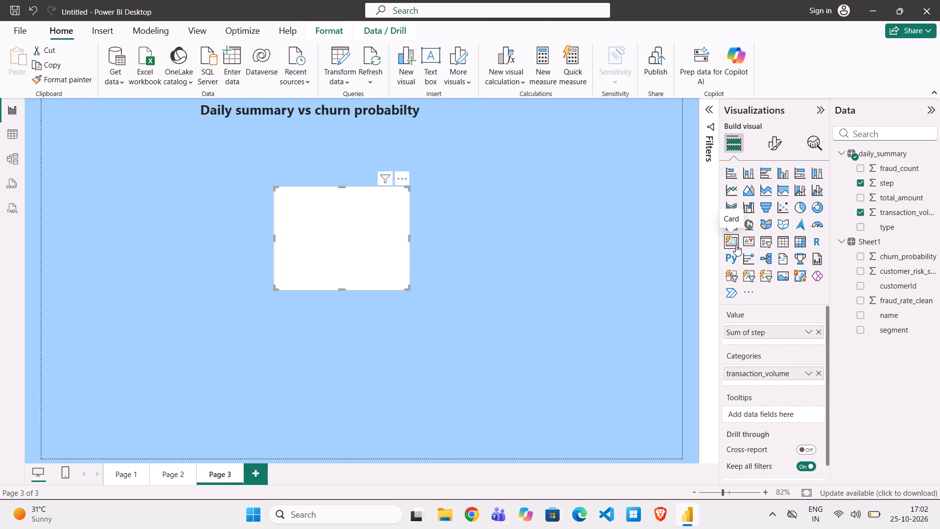
Examine the card's transaction volume categories by selecting its individual entries.
click(314, 227)
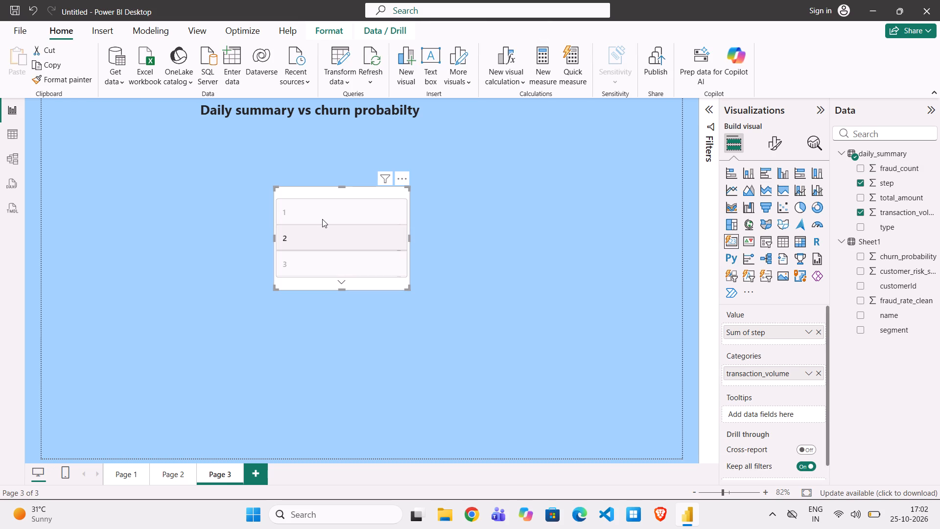
click(322, 219)
scroll(322, 219, up, 1)
scroll(322, 219, down, 1)
click(322, 250)
scroll(325, 245, up, 1)
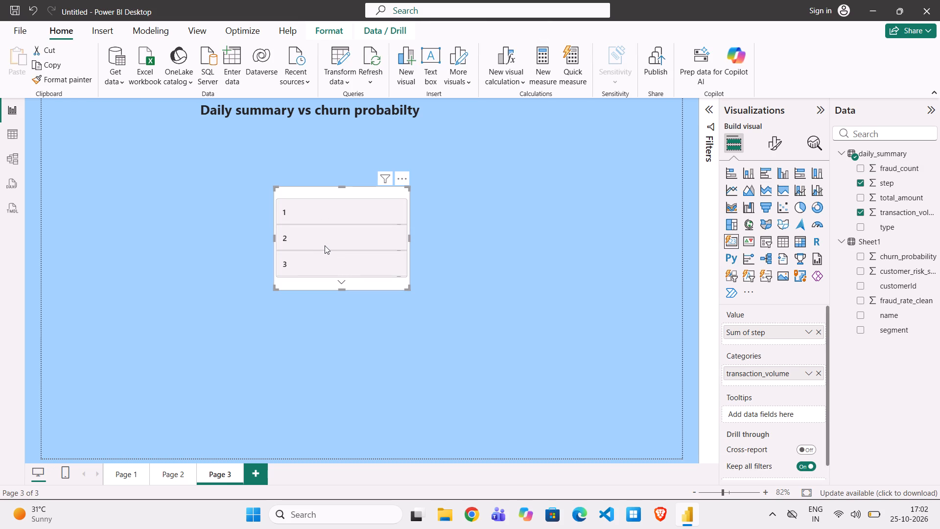
click(338, 236)
click(331, 202)
Look over the other report pages, including Page 1, and go back to Page 3.
click(179, 472)
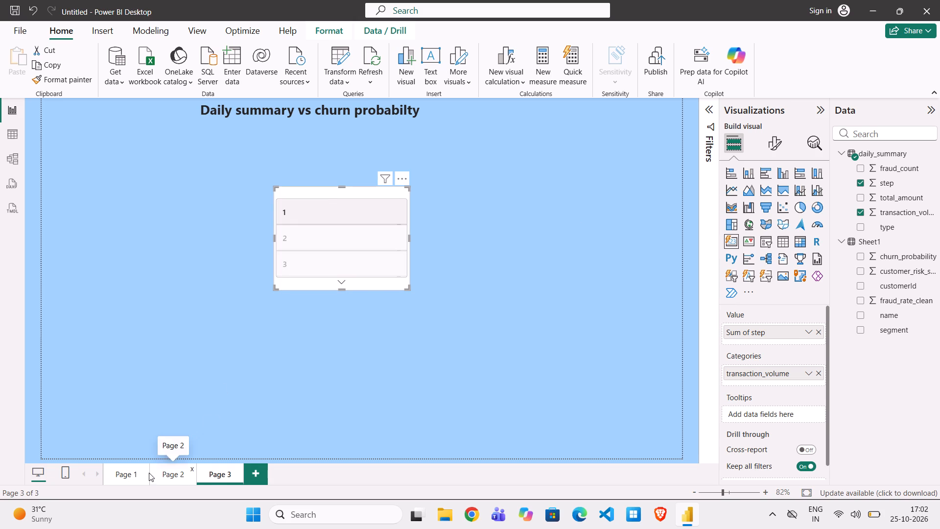
click(138, 474)
click(218, 477)
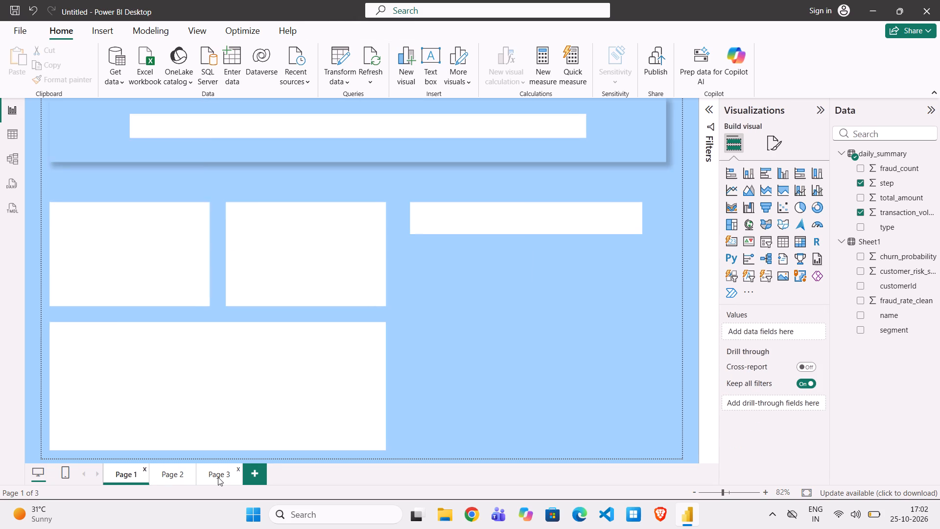
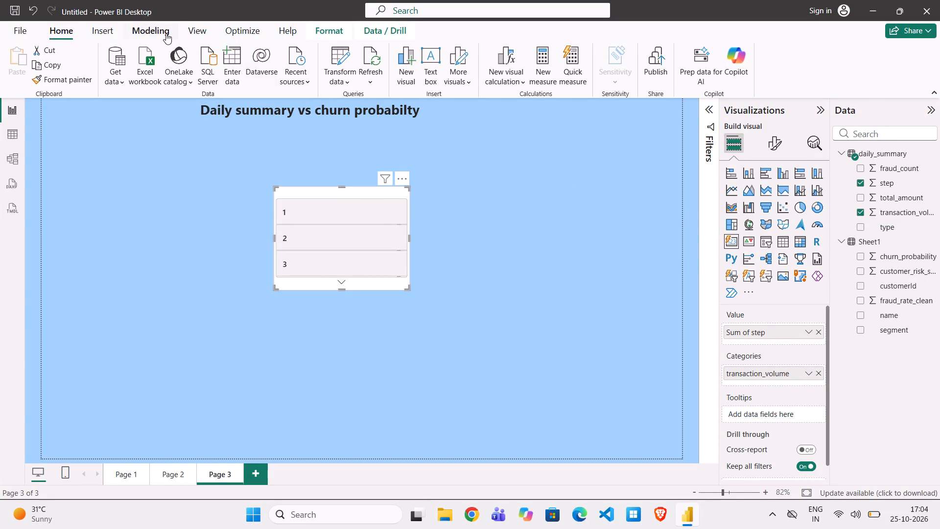
Load the FinSight_Transaction_Summary CSV file from the alteryx datasets folder into the report.
click(151, 52)
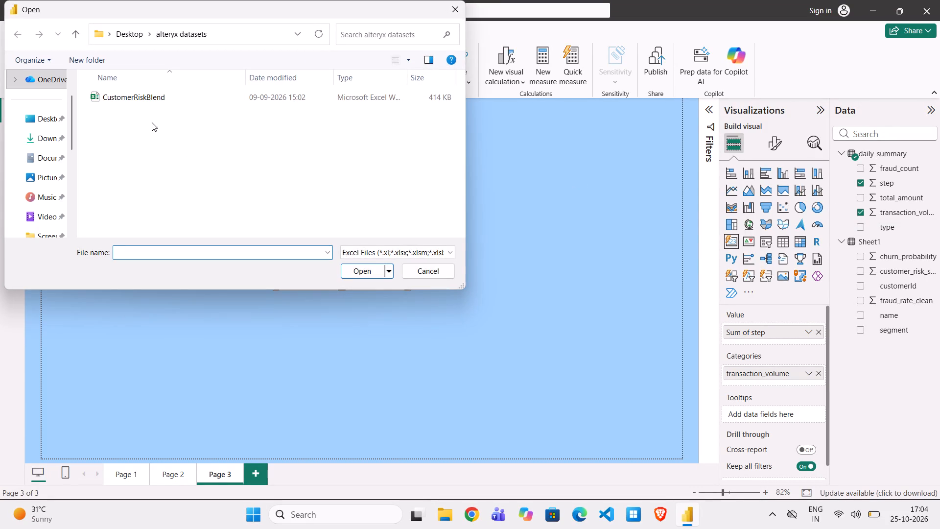
click(449, 3)
click(106, 77)
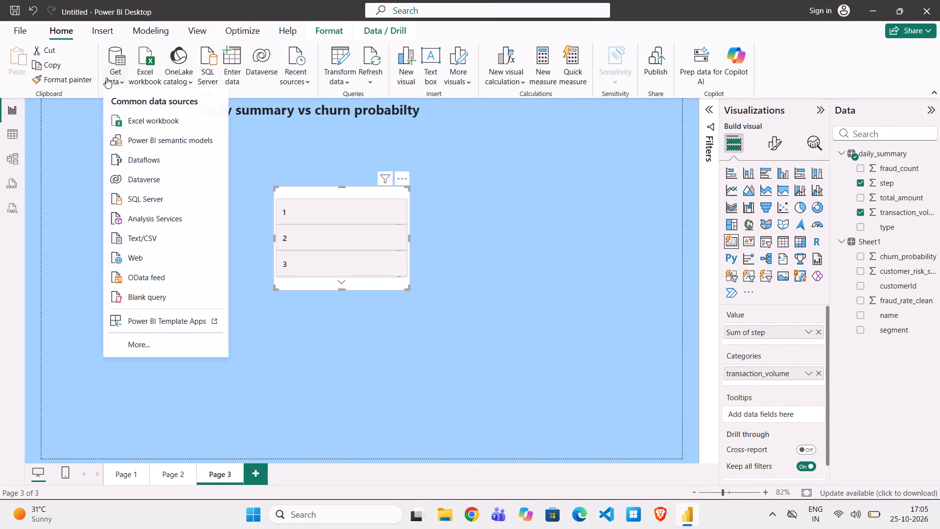
click(138, 236)
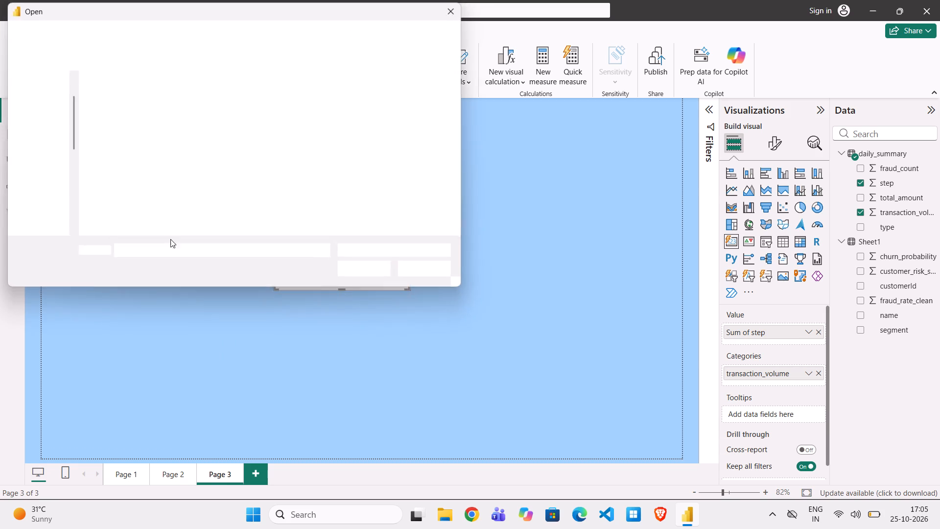
click(160, 151)
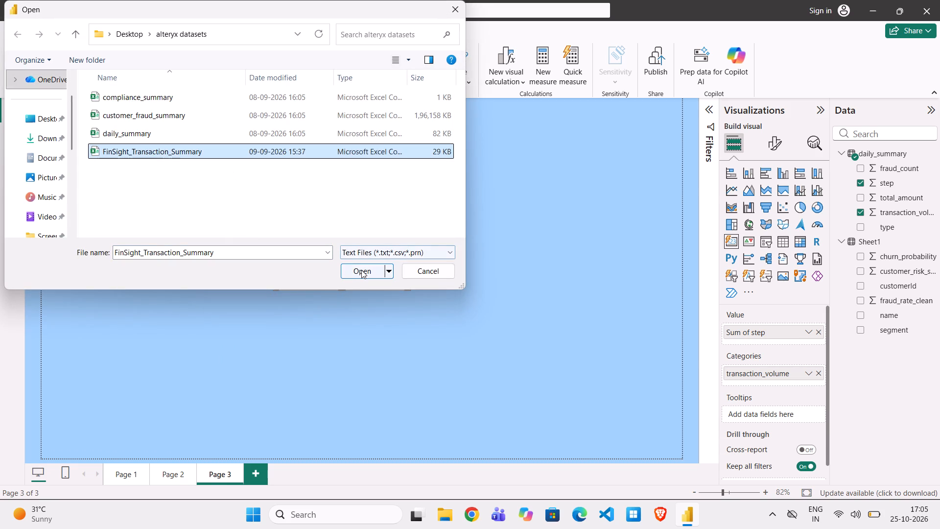
click(361, 270)
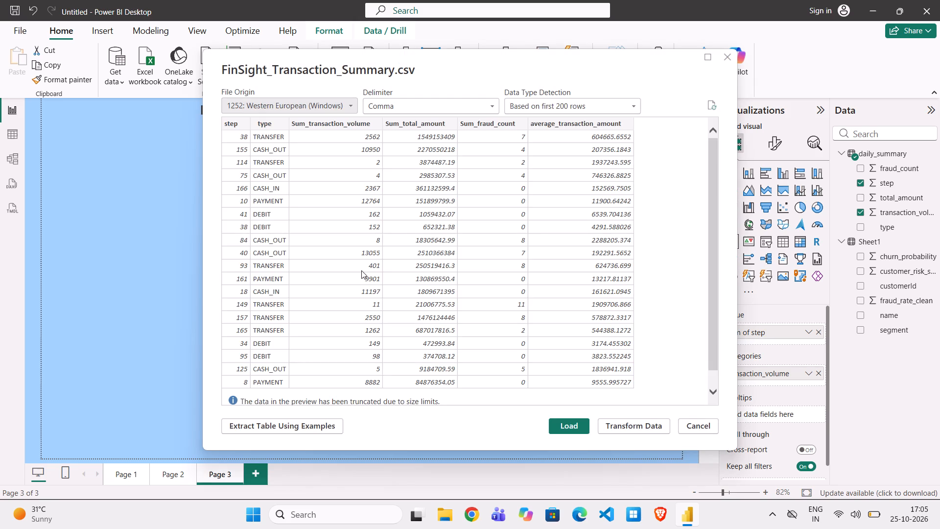
click(560, 423)
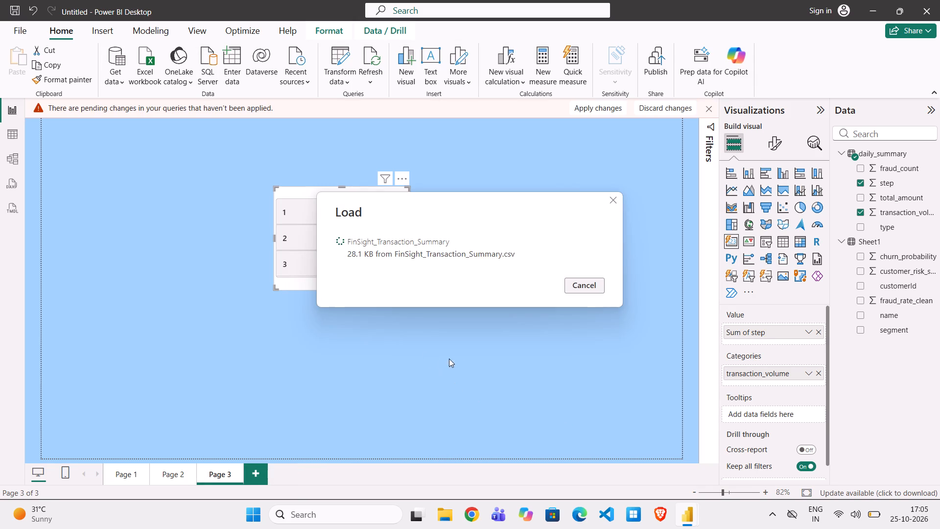
click(459, 360)
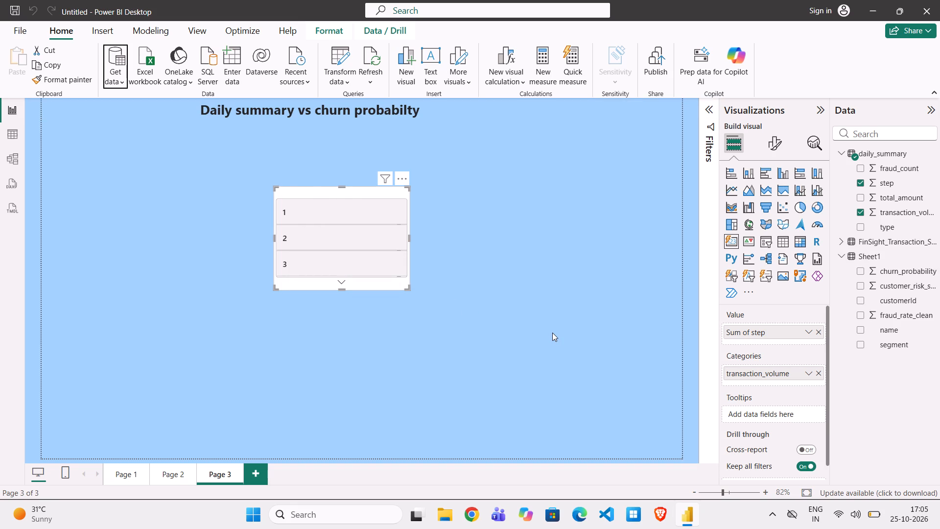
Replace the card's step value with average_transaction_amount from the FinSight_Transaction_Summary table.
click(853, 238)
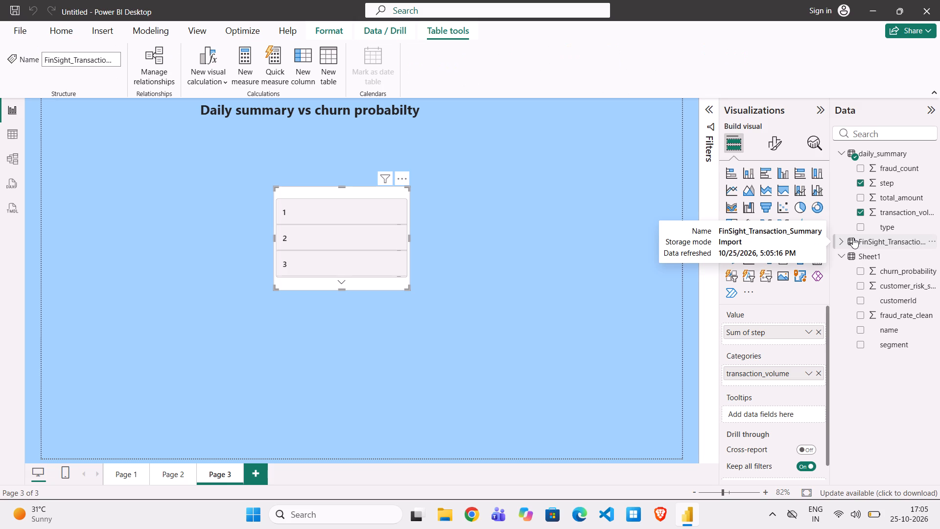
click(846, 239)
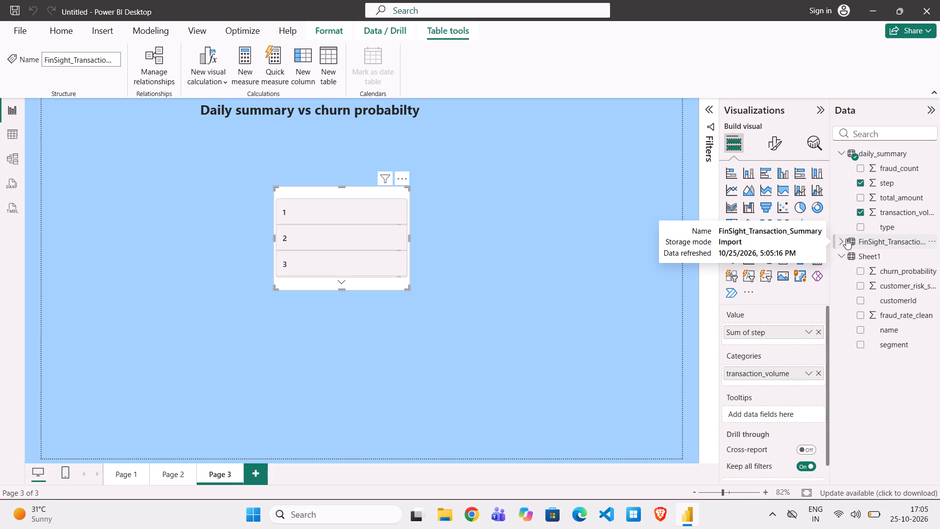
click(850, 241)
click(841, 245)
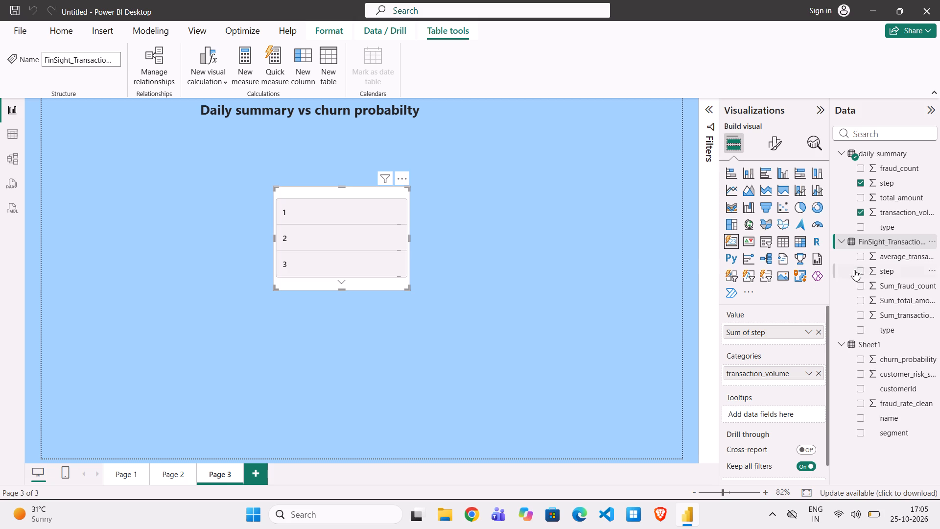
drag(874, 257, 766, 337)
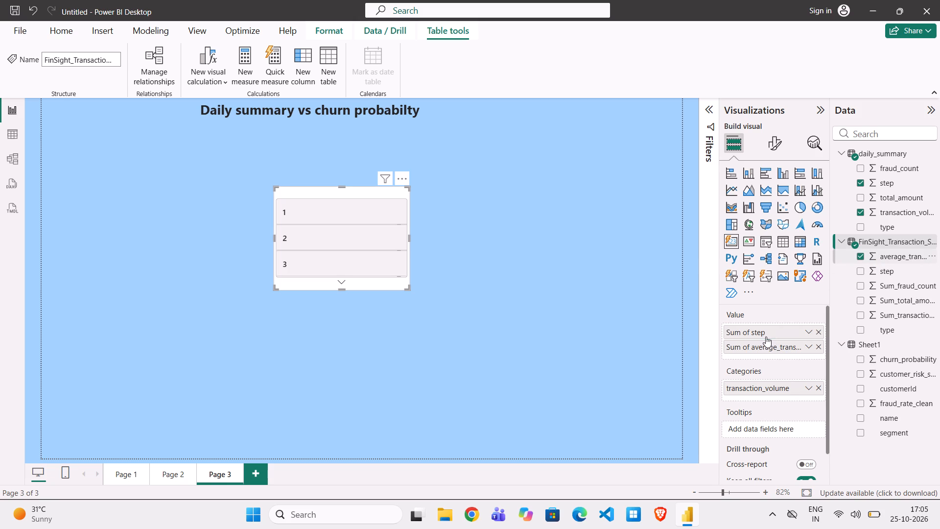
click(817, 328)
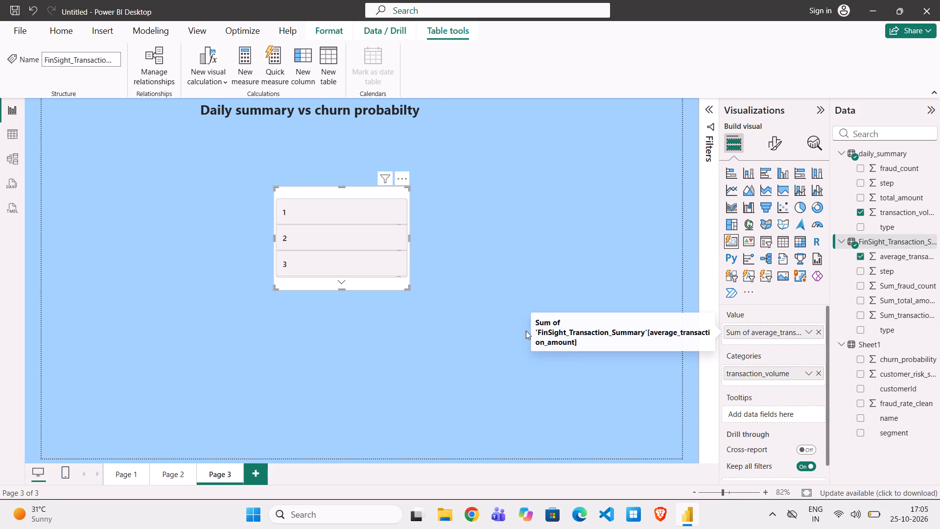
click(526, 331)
Convert the card to a funnel chart and make it slightly taller.
click(356, 213)
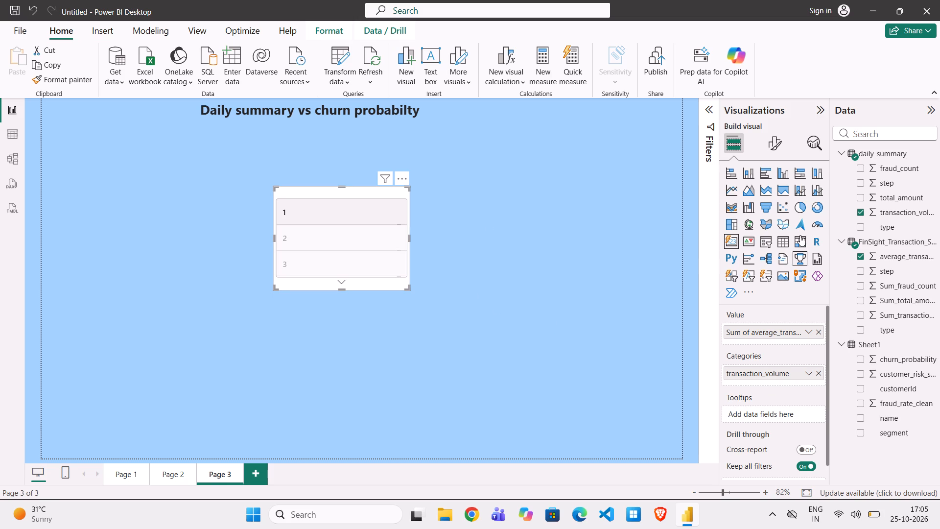
click(767, 202)
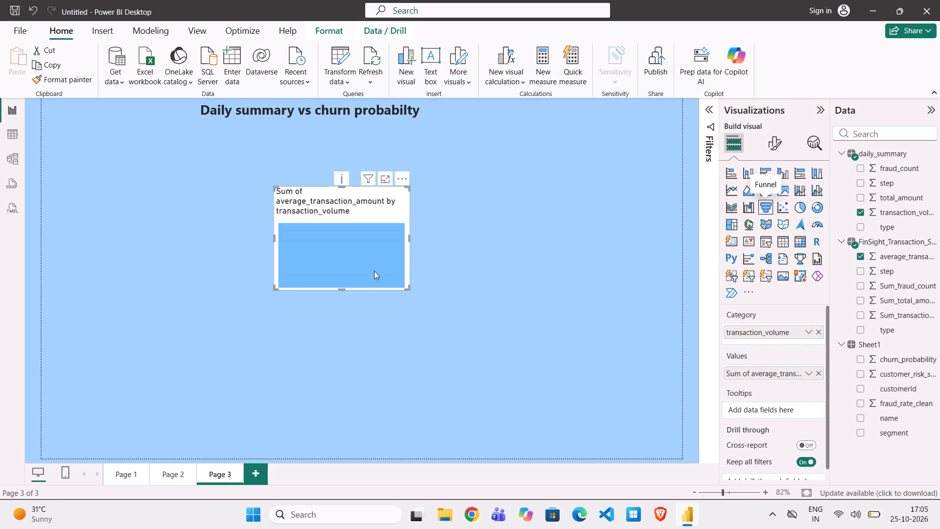
drag(343, 289, 344, 275)
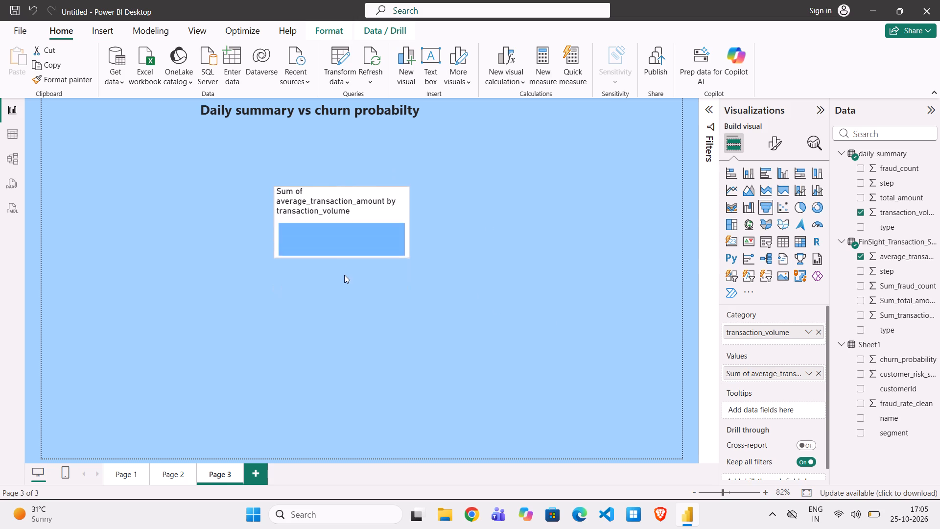
drag(344, 275, 348, 294)
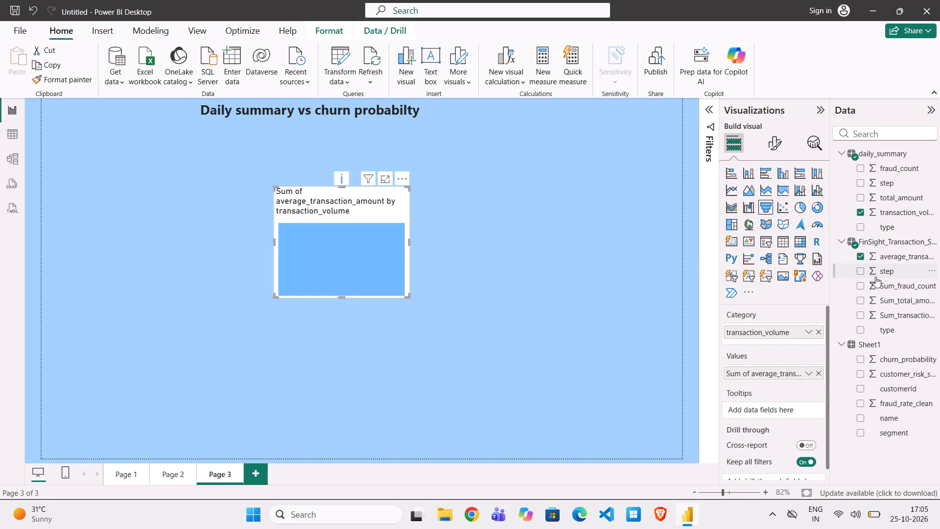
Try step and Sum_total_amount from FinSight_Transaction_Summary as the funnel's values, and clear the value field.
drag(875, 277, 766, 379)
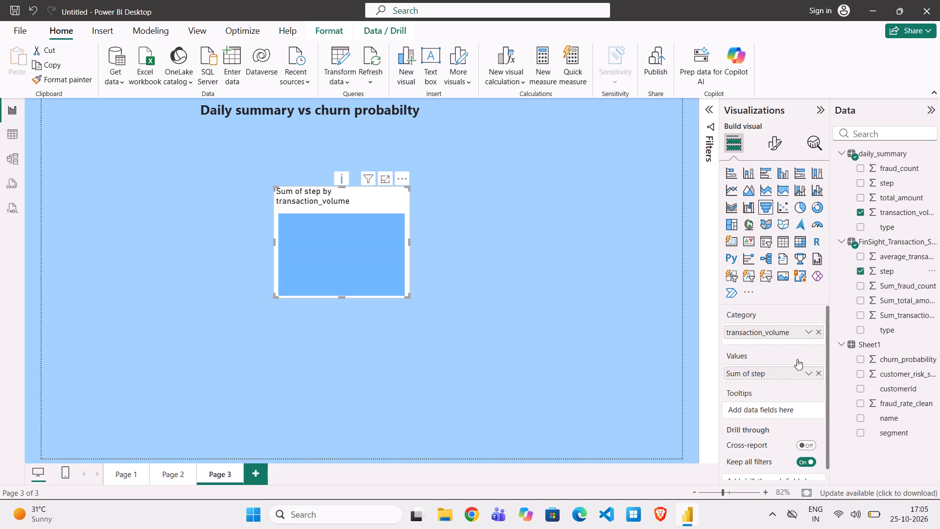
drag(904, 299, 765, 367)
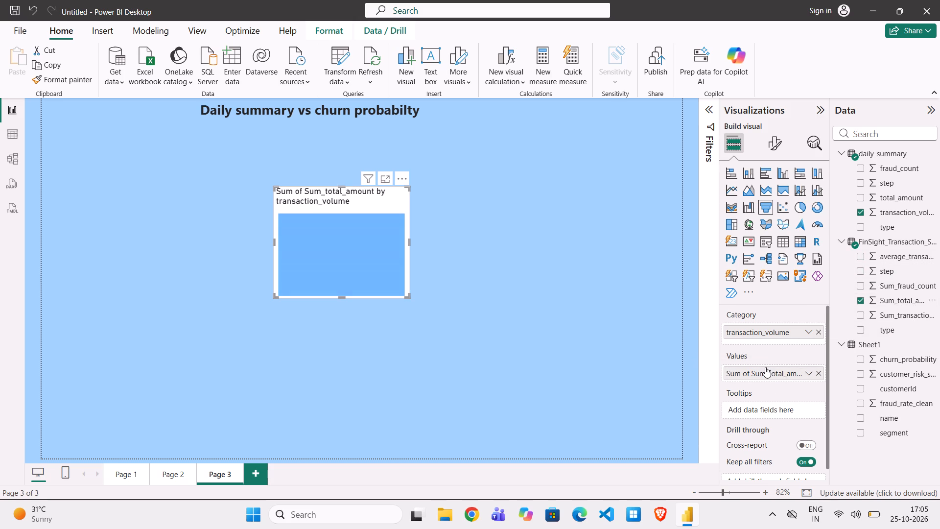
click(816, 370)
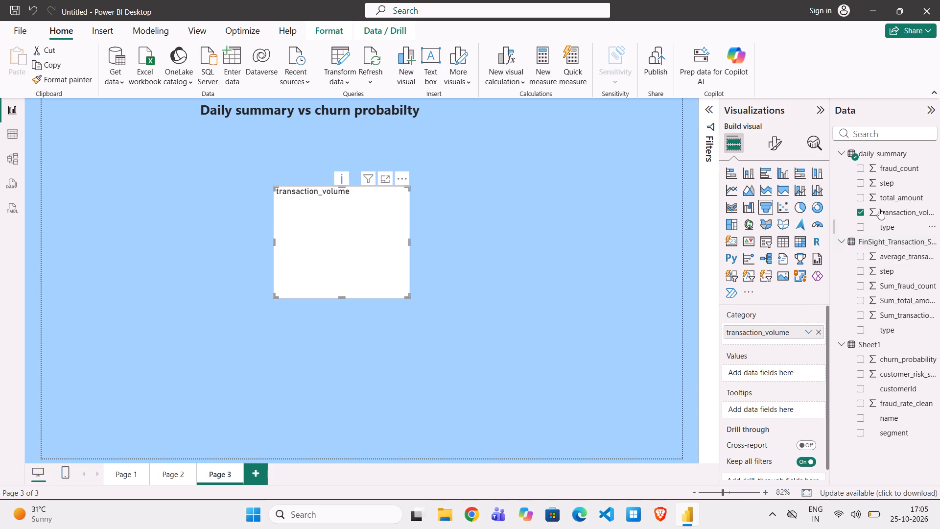
Set the funnel's values to step from daily_summary and move the chart to the page's left edge, below the title.
drag(865, 175, 759, 371)
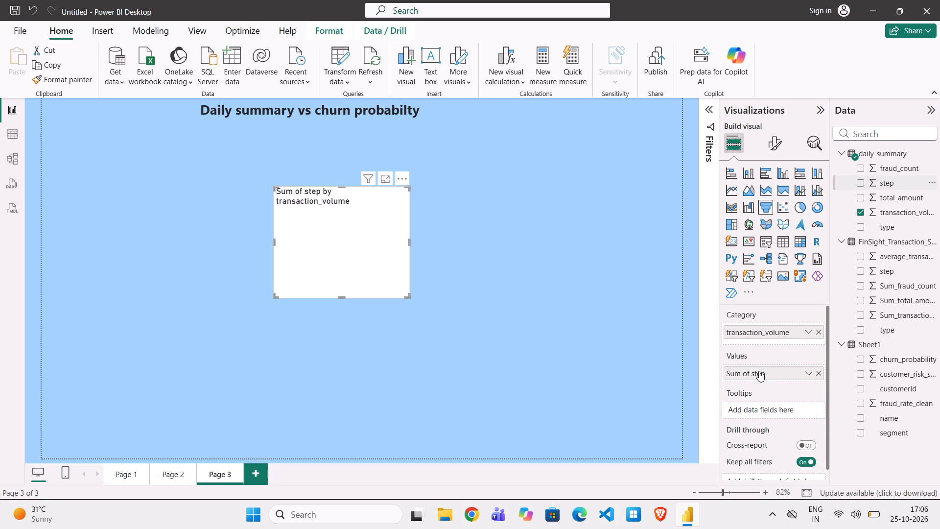
drag(391, 222, 177, 204)
click(311, 206)
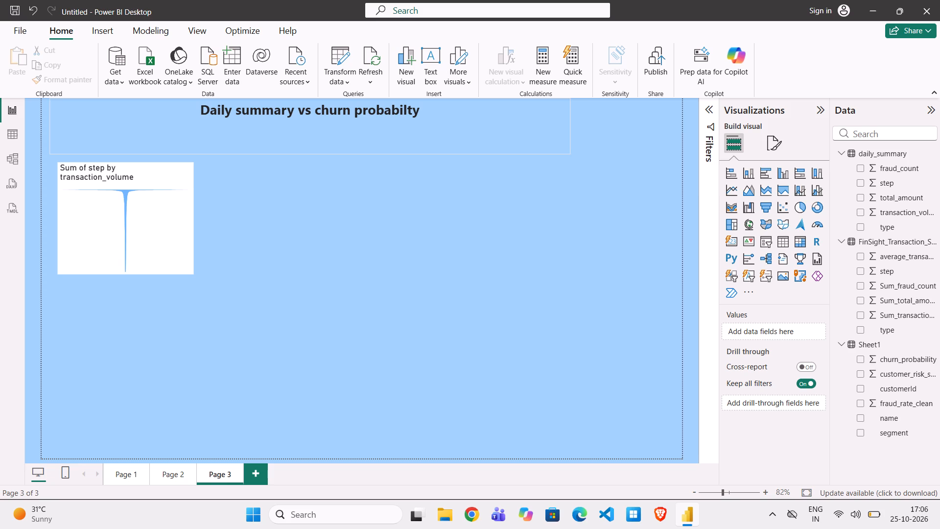
click(278, 246)
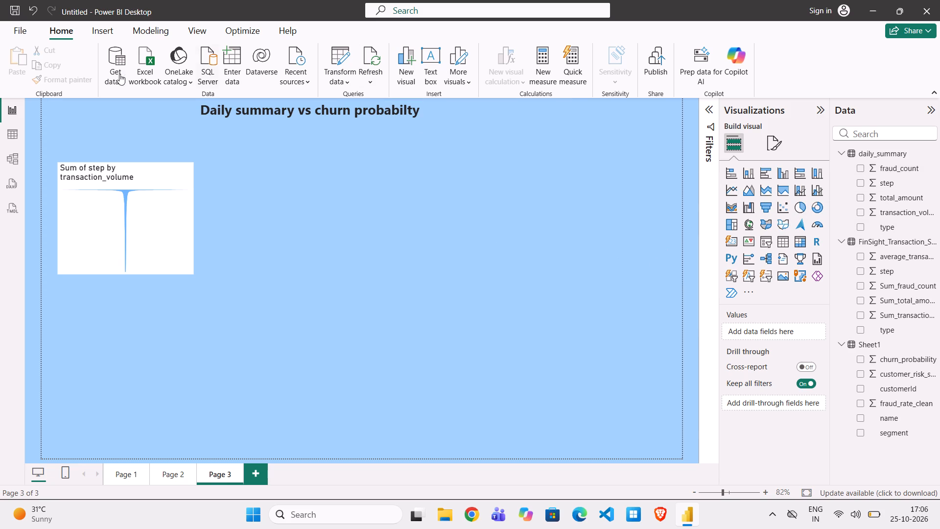
Add an empty treemap visual and place it beside the funnel chart, aligned with its top edge.
scroll(244, 124, down, 1)
scroll(795, 311, down, 1)
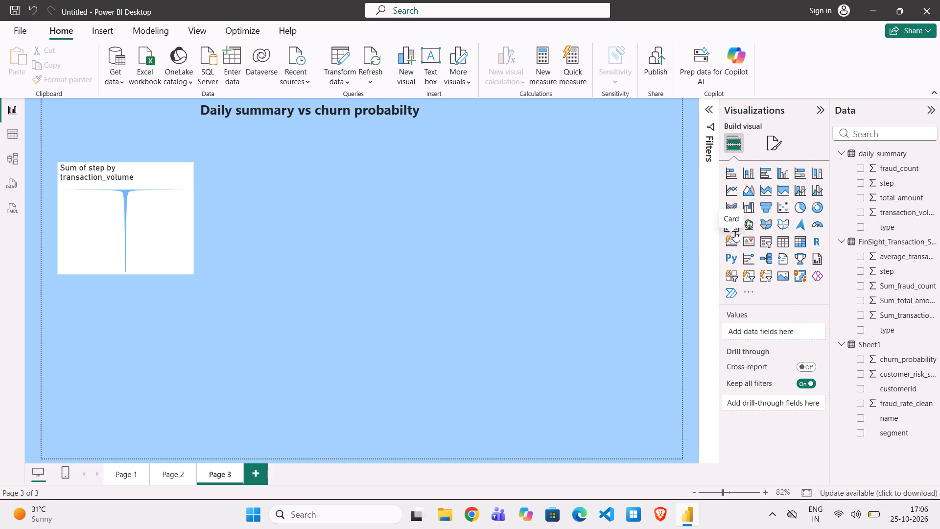
drag(731, 226, 399, 221)
click(399, 221)
click(737, 230)
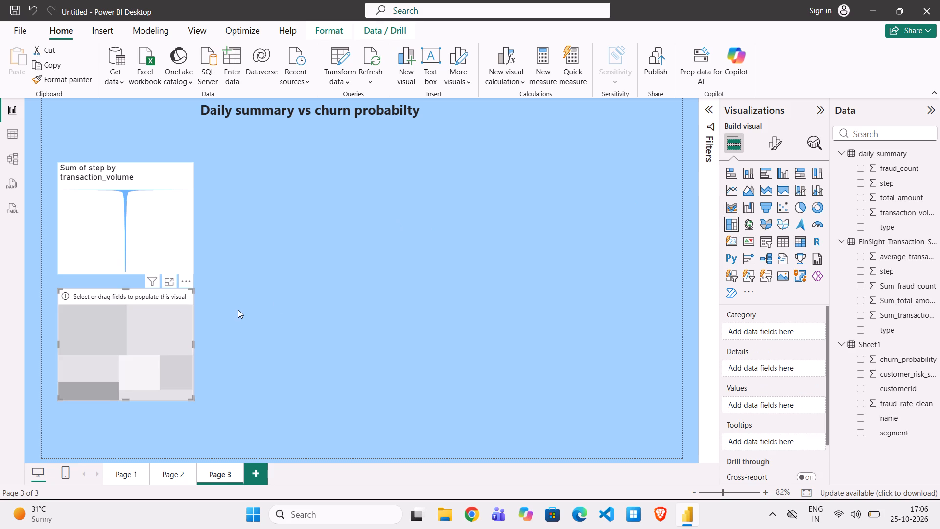
drag(99, 336, 280, 209)
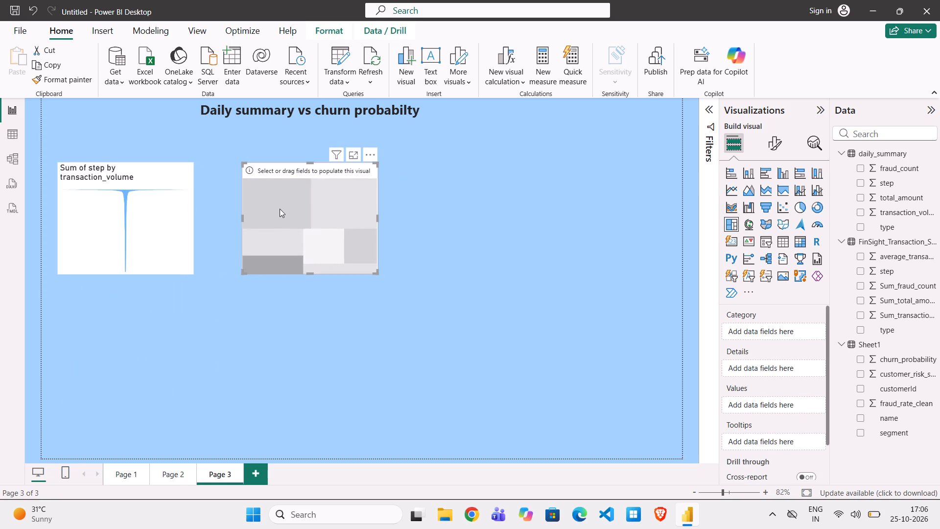
Assign average_transaction_amount as the treemap's category and Sum_fraud_count as its details, both from FinSight_Transaction_Summary.
click(891, 260)
click(332, 187)
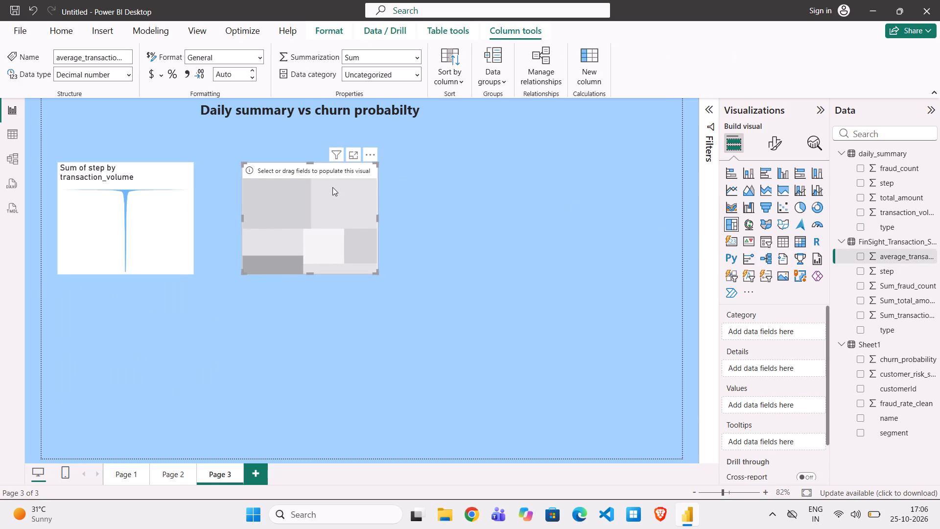
click(357, 222)
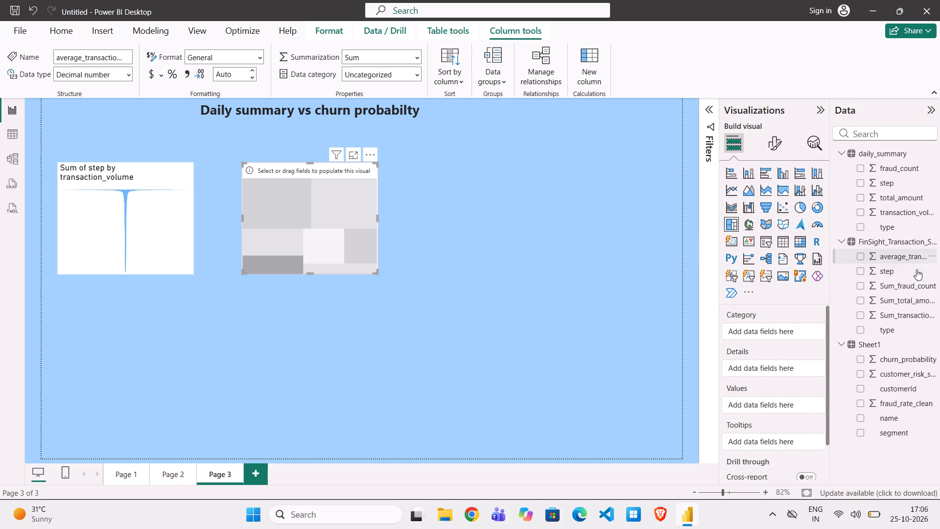
drag(895, 253, 783, 334)
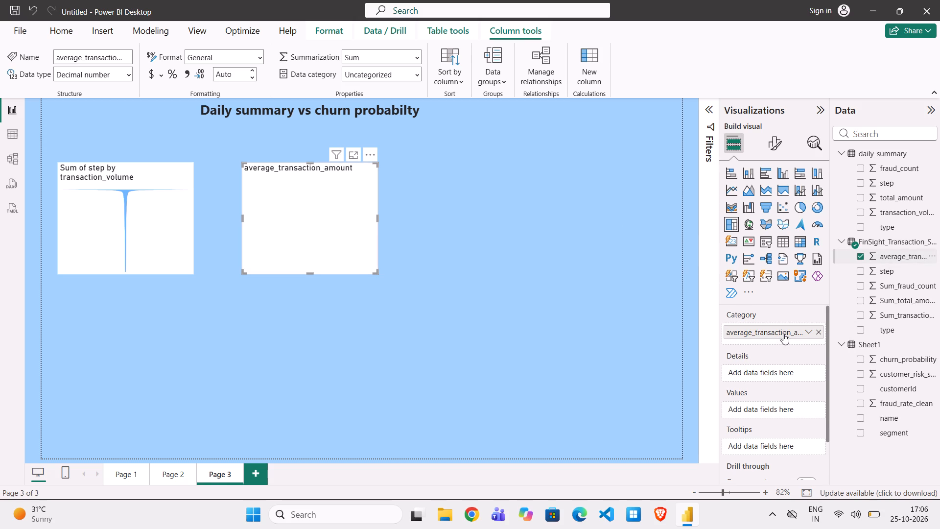
drag(895, 291, 756, 372)
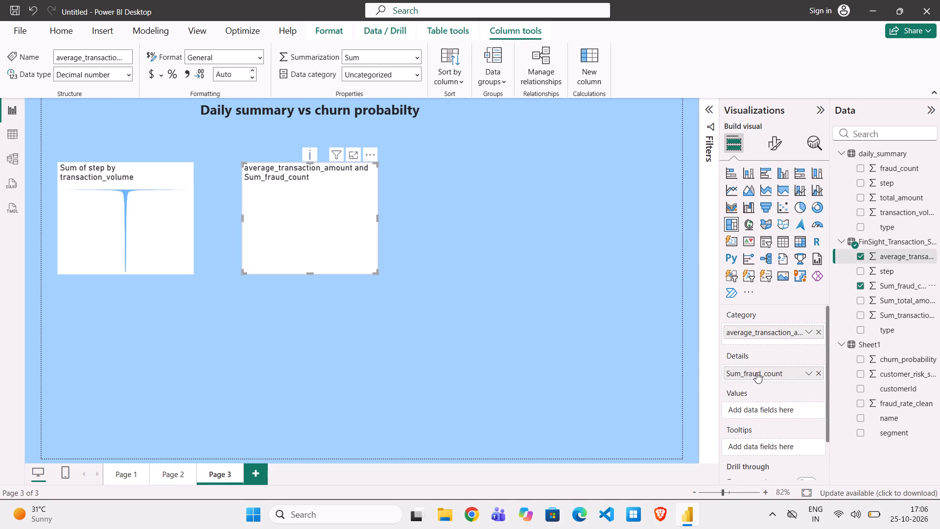
click(444, 244)
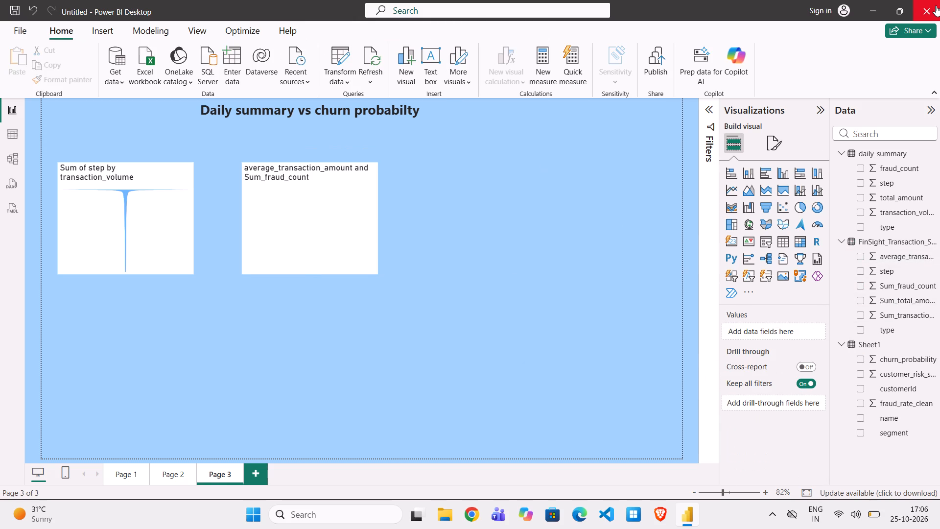
Switch to the desktop and open the Kuro shortcut in the HON folder.
click(873, 3)
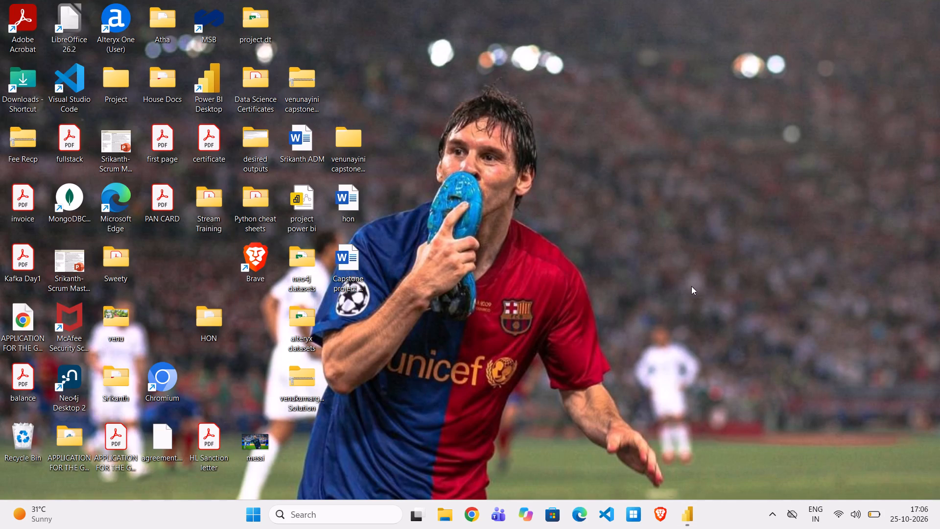
double_click(203, 318)
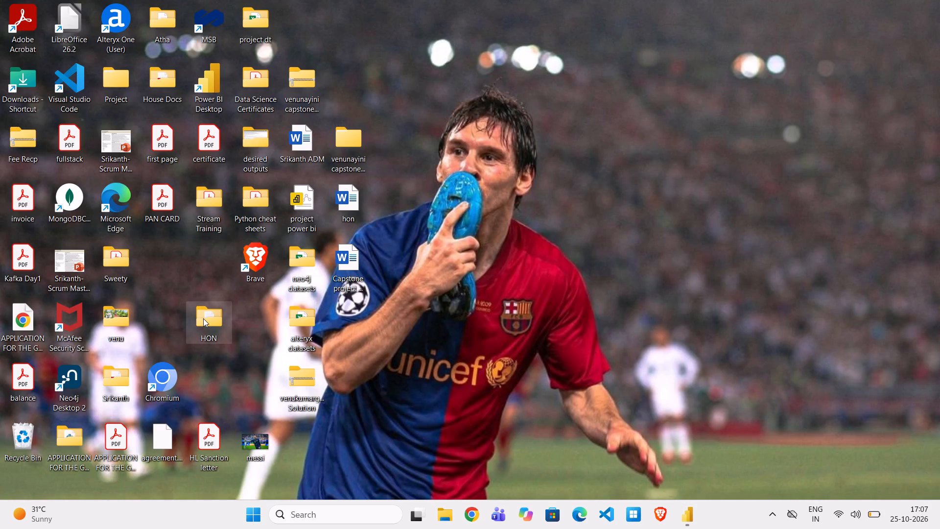
double_click(188, 259)
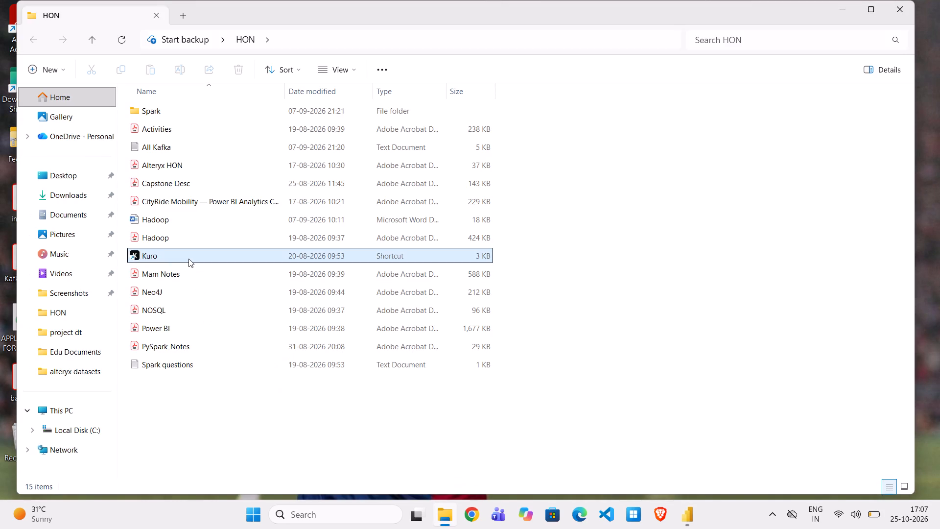